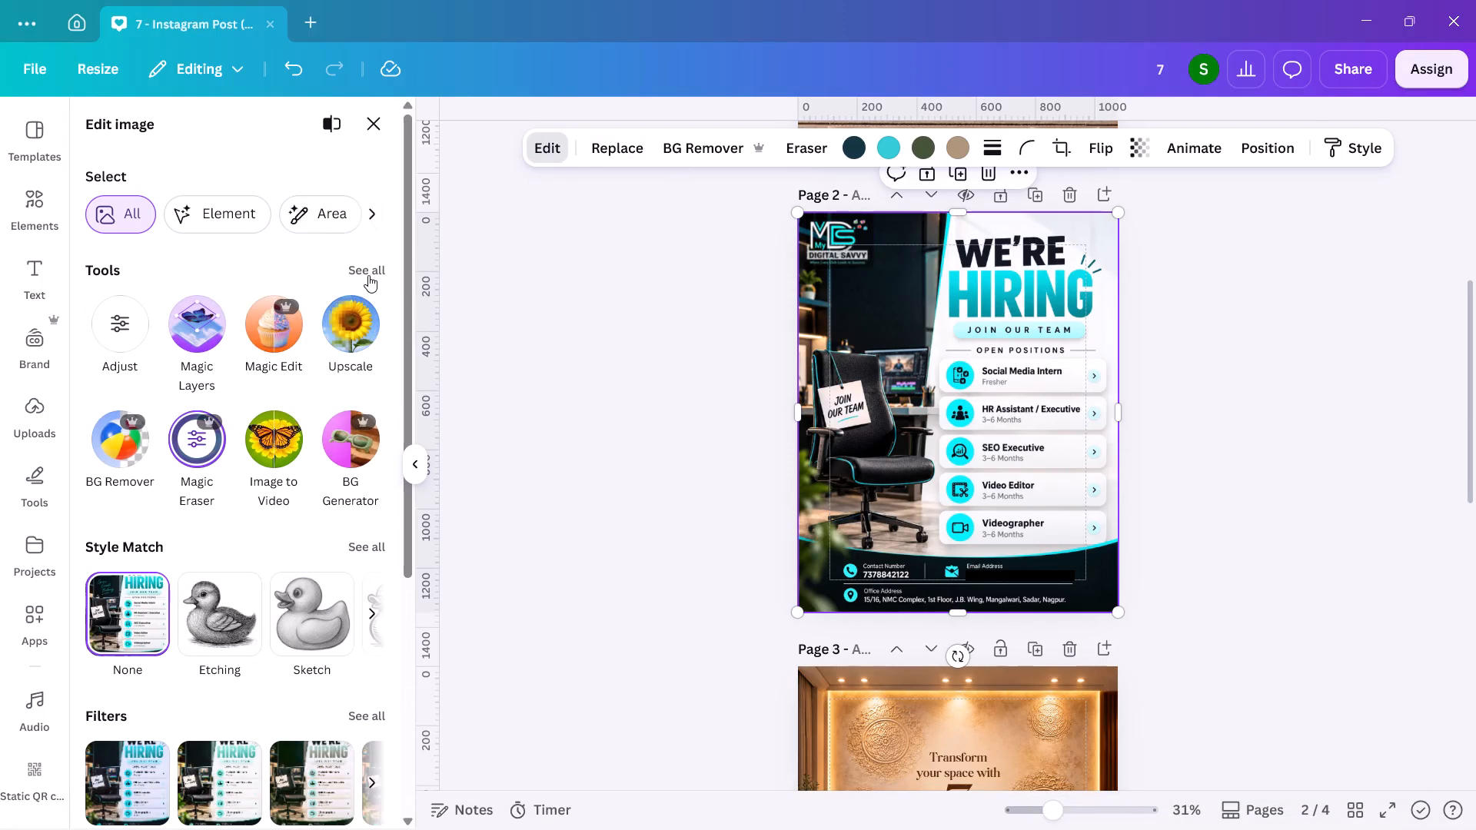
# Open the We're Hiring poster image on page 2 in the Magic Grab tool.
pyautogui.click(368, 276)
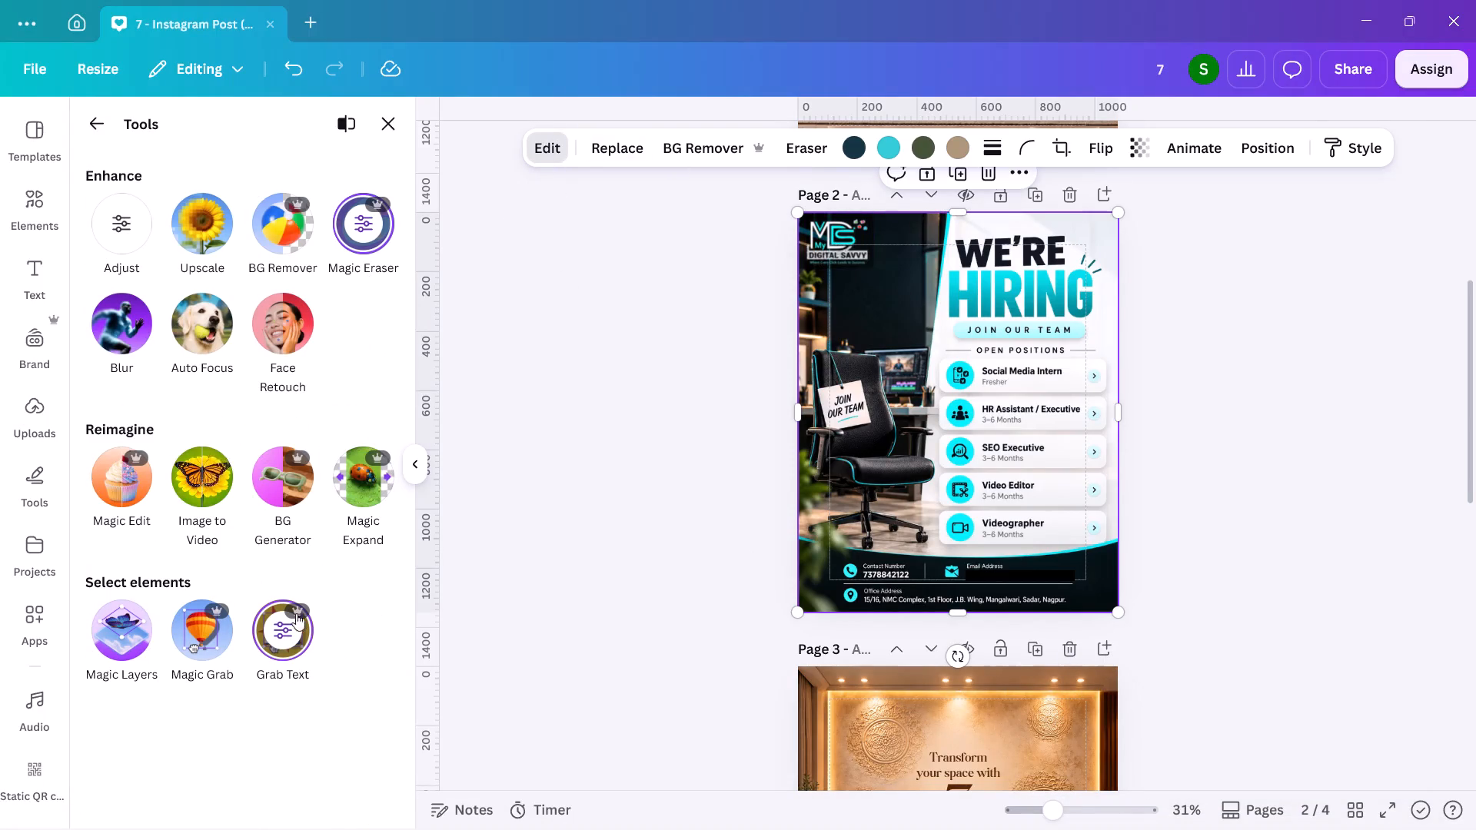
pyautogui.click(295, 628)
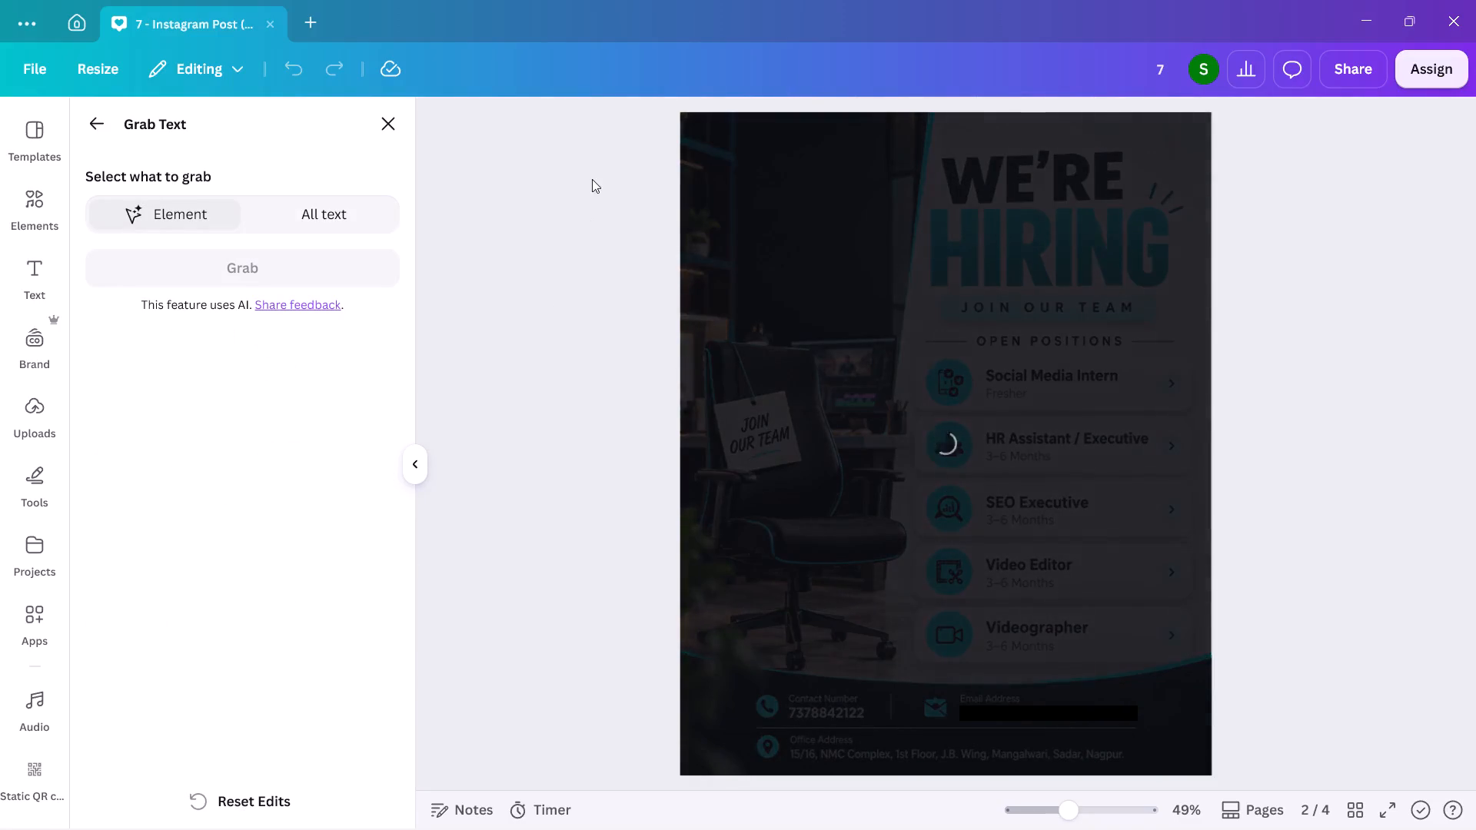
pyautogui.click(101, 127)
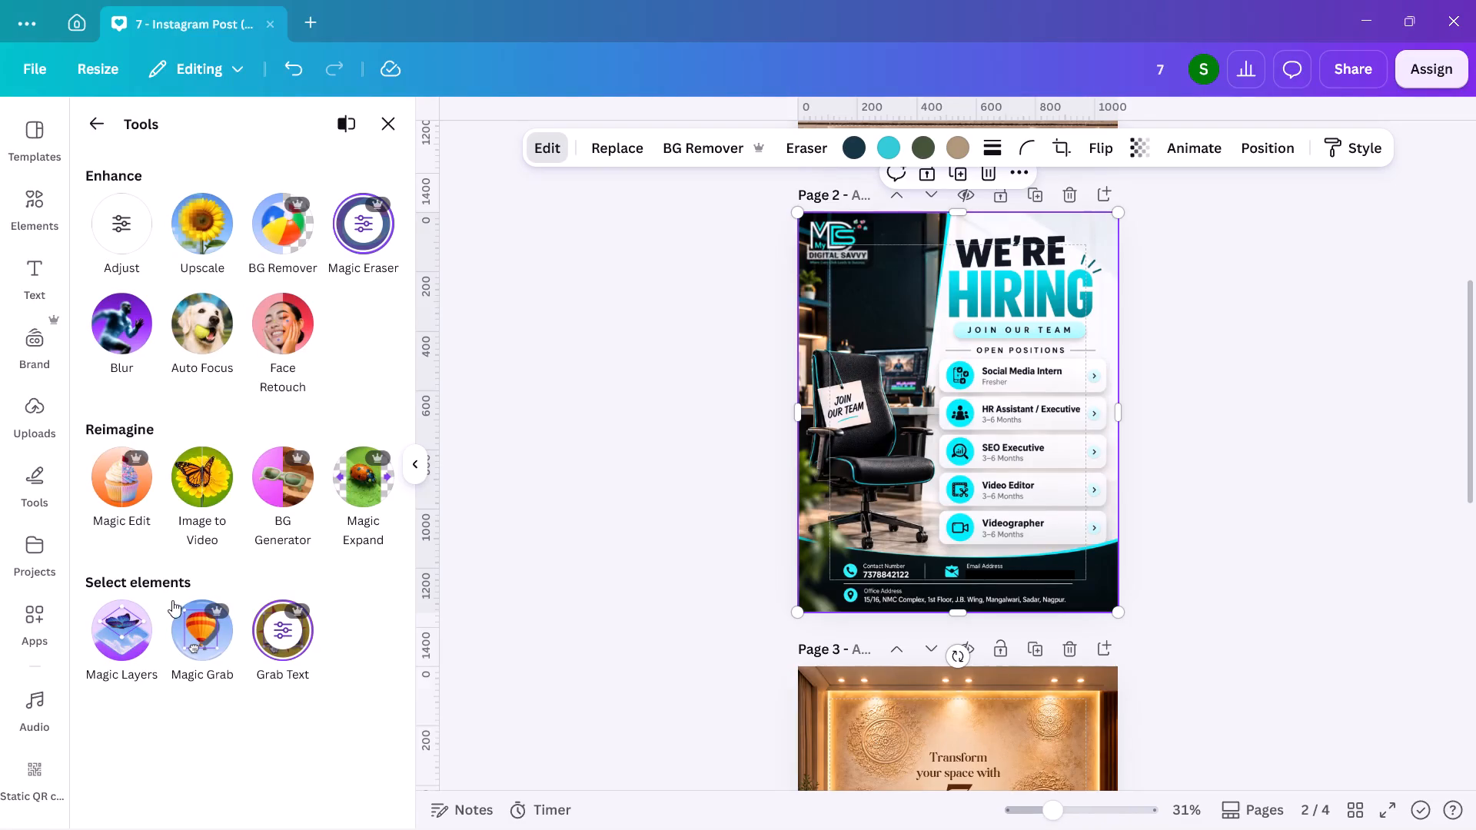
pyautogui.click(194, 625)
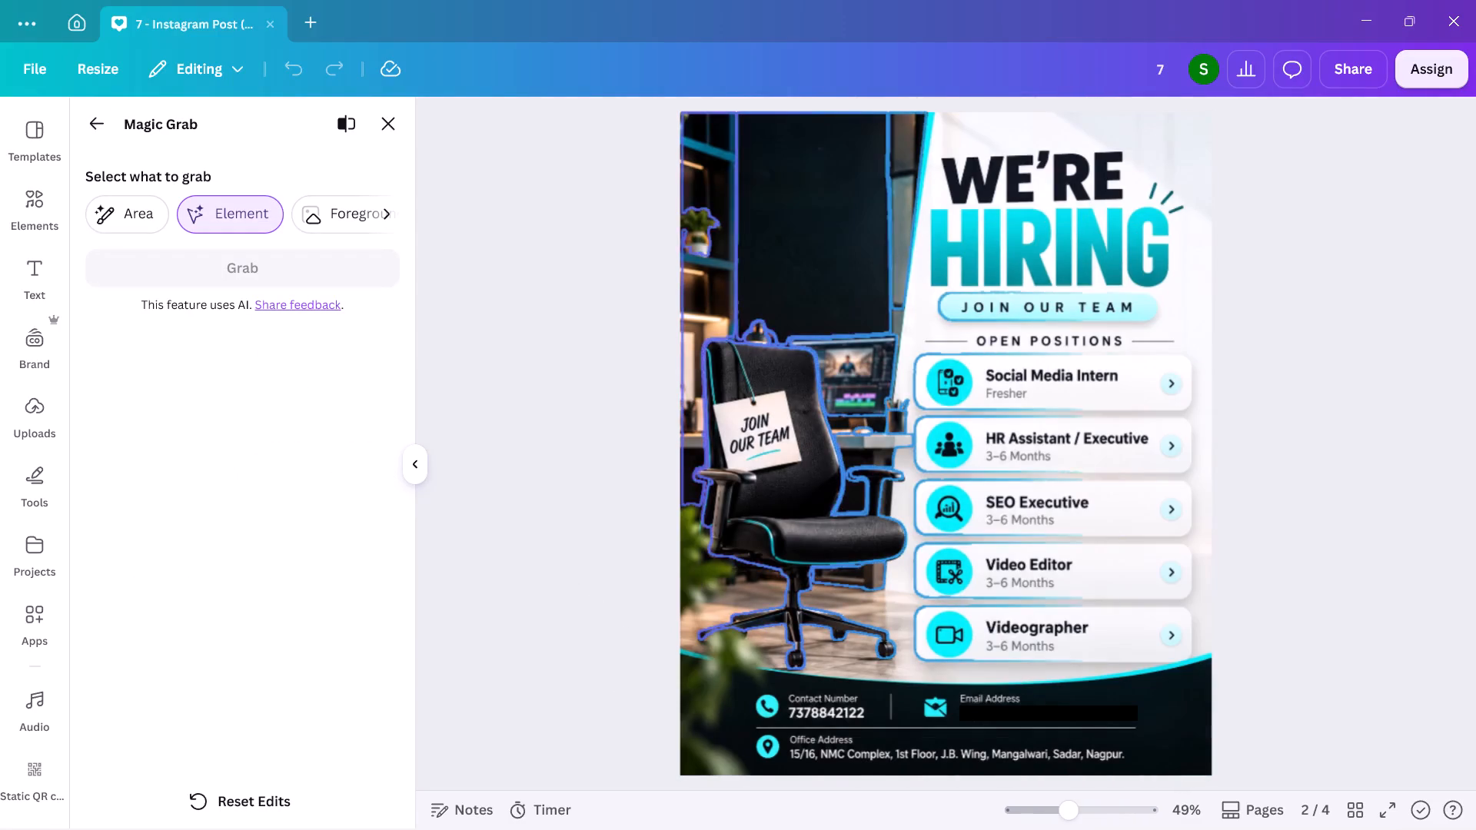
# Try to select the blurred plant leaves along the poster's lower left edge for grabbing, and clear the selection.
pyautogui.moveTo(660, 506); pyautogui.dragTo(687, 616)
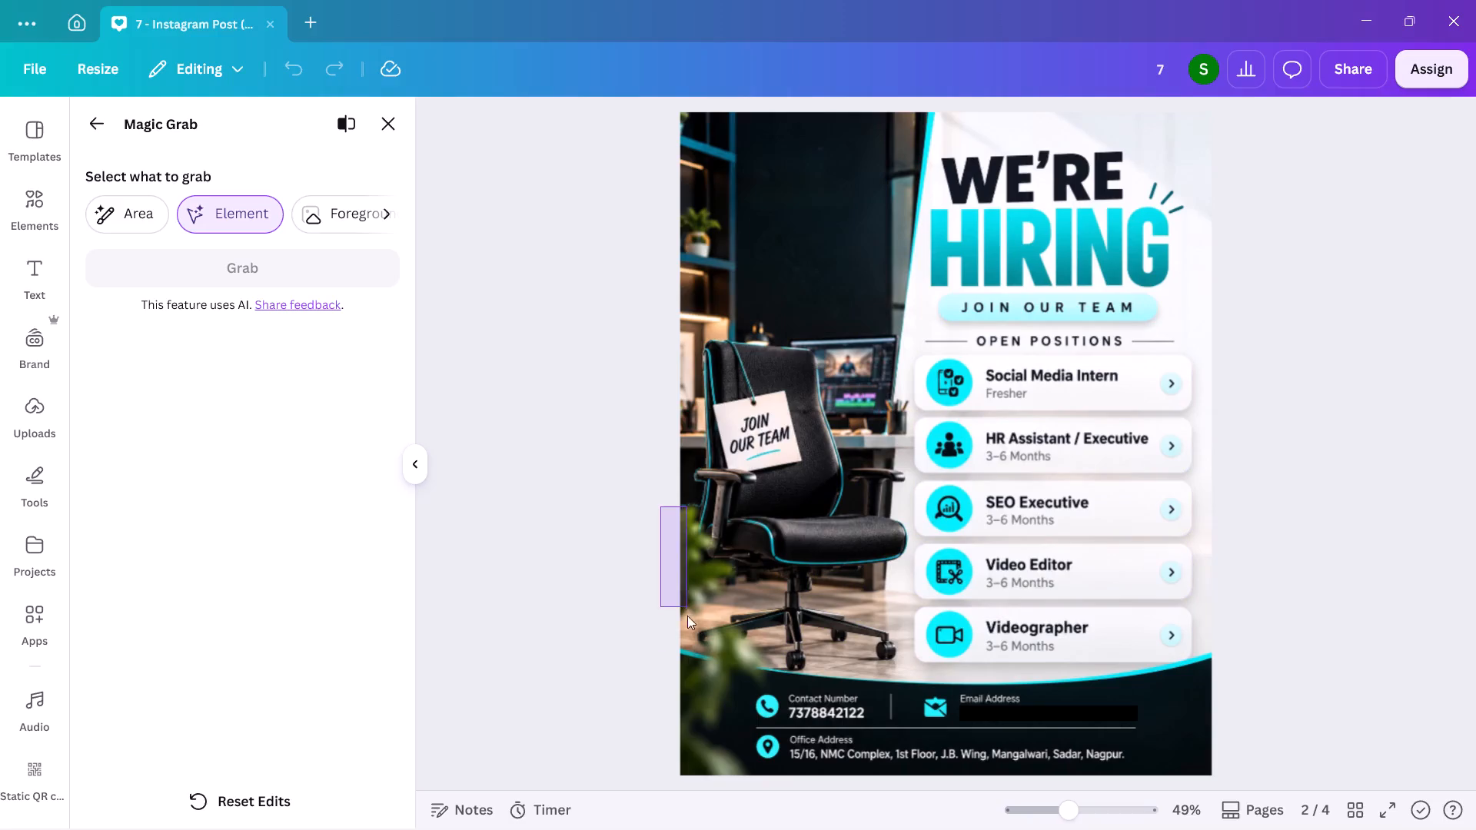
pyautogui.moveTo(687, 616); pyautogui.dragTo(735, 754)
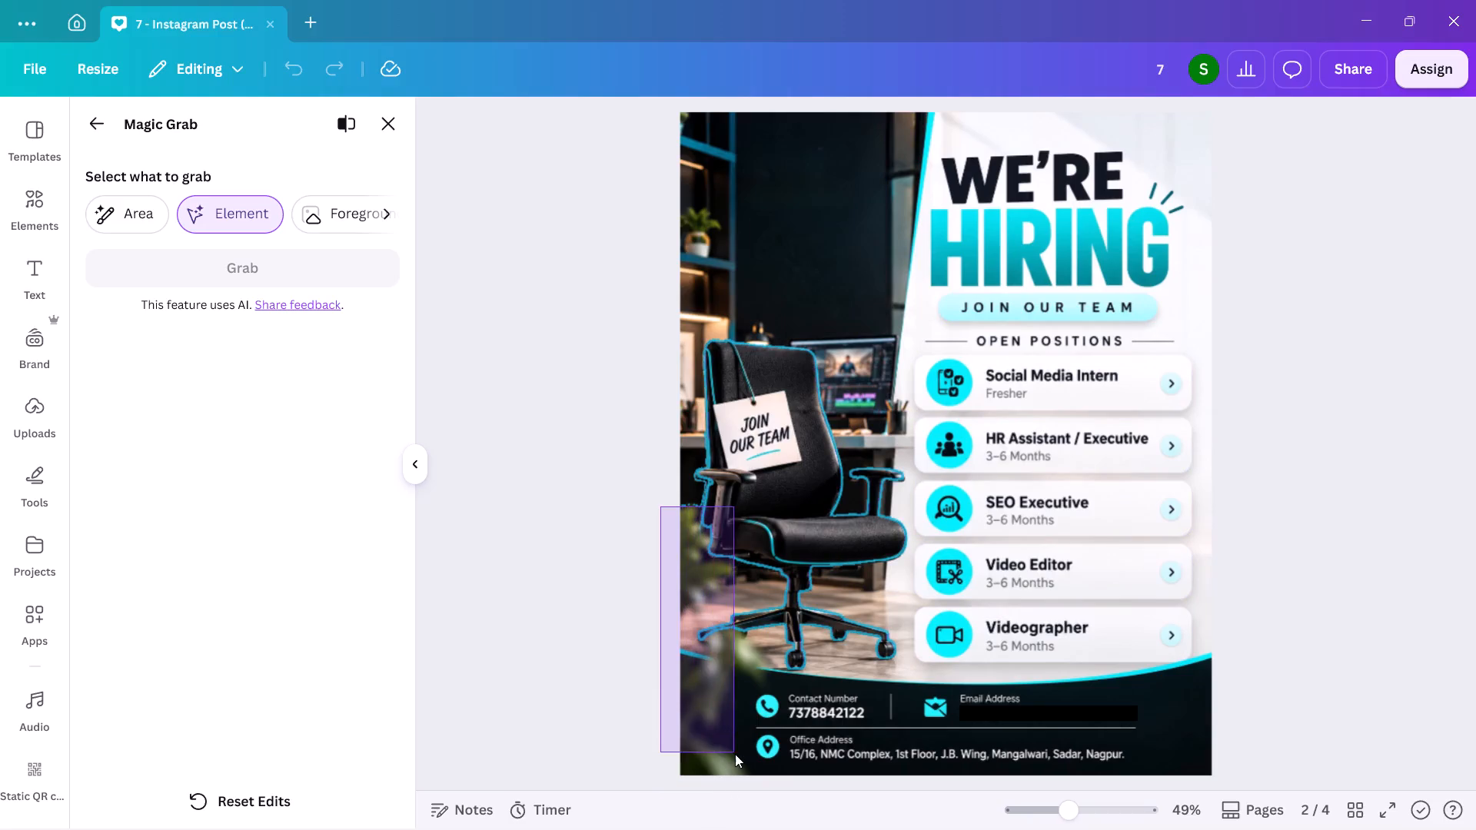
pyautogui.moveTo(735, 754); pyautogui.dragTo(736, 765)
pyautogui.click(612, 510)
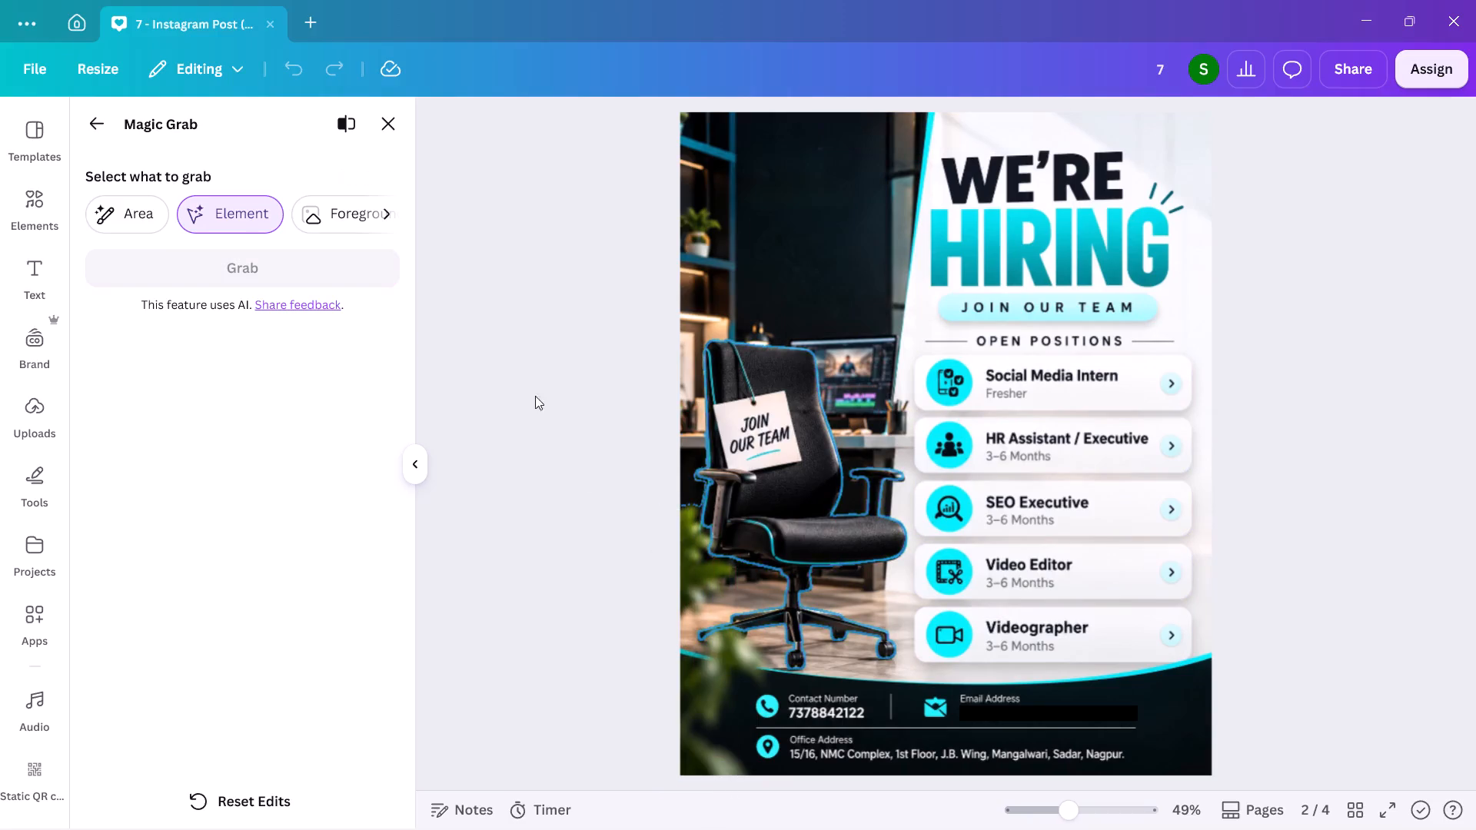
# Exit Magic Grab on the page 2 hiring poster image without grabbing any element.
pyautogui.click(388, 118)
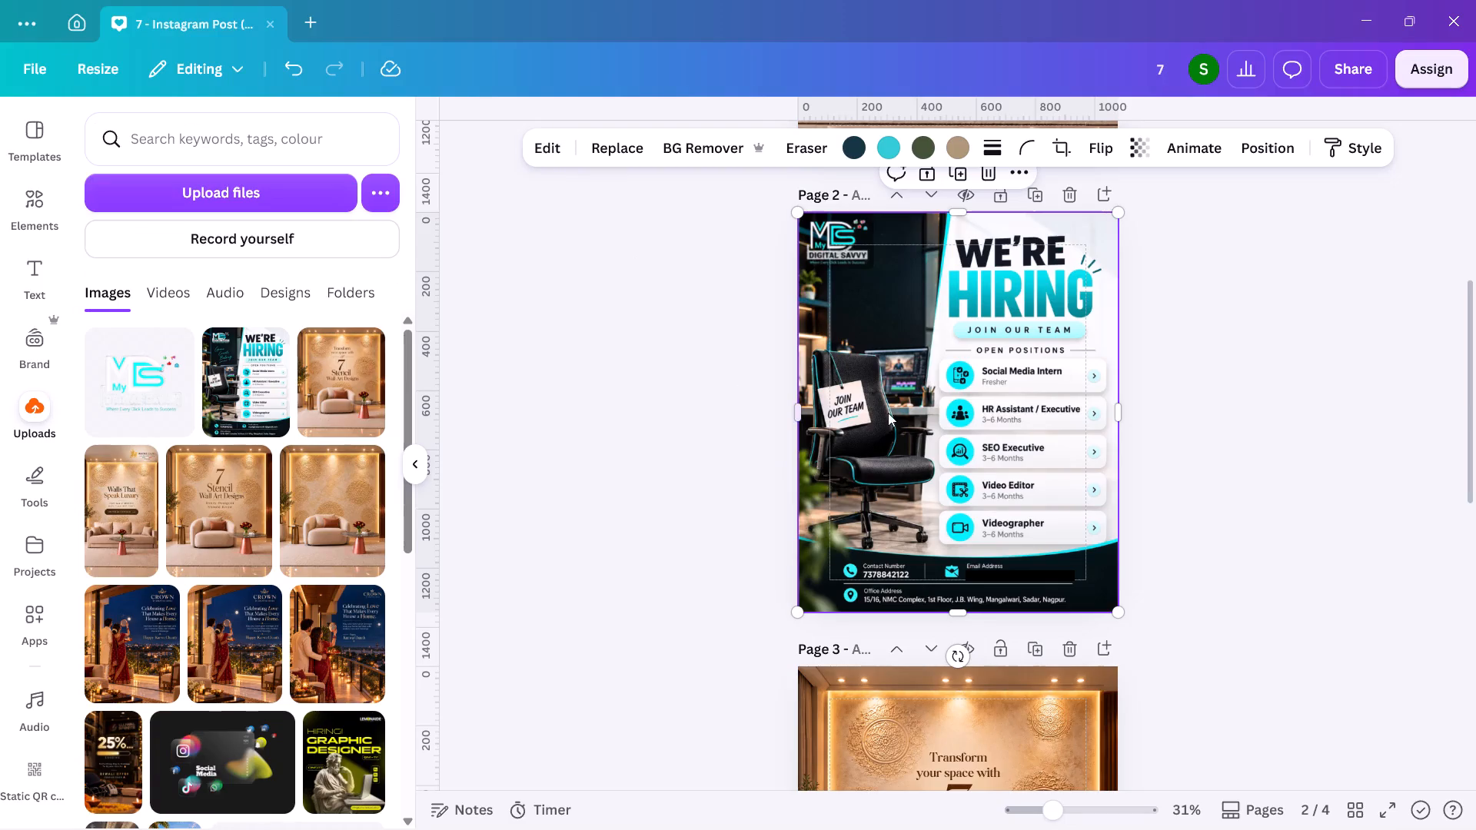
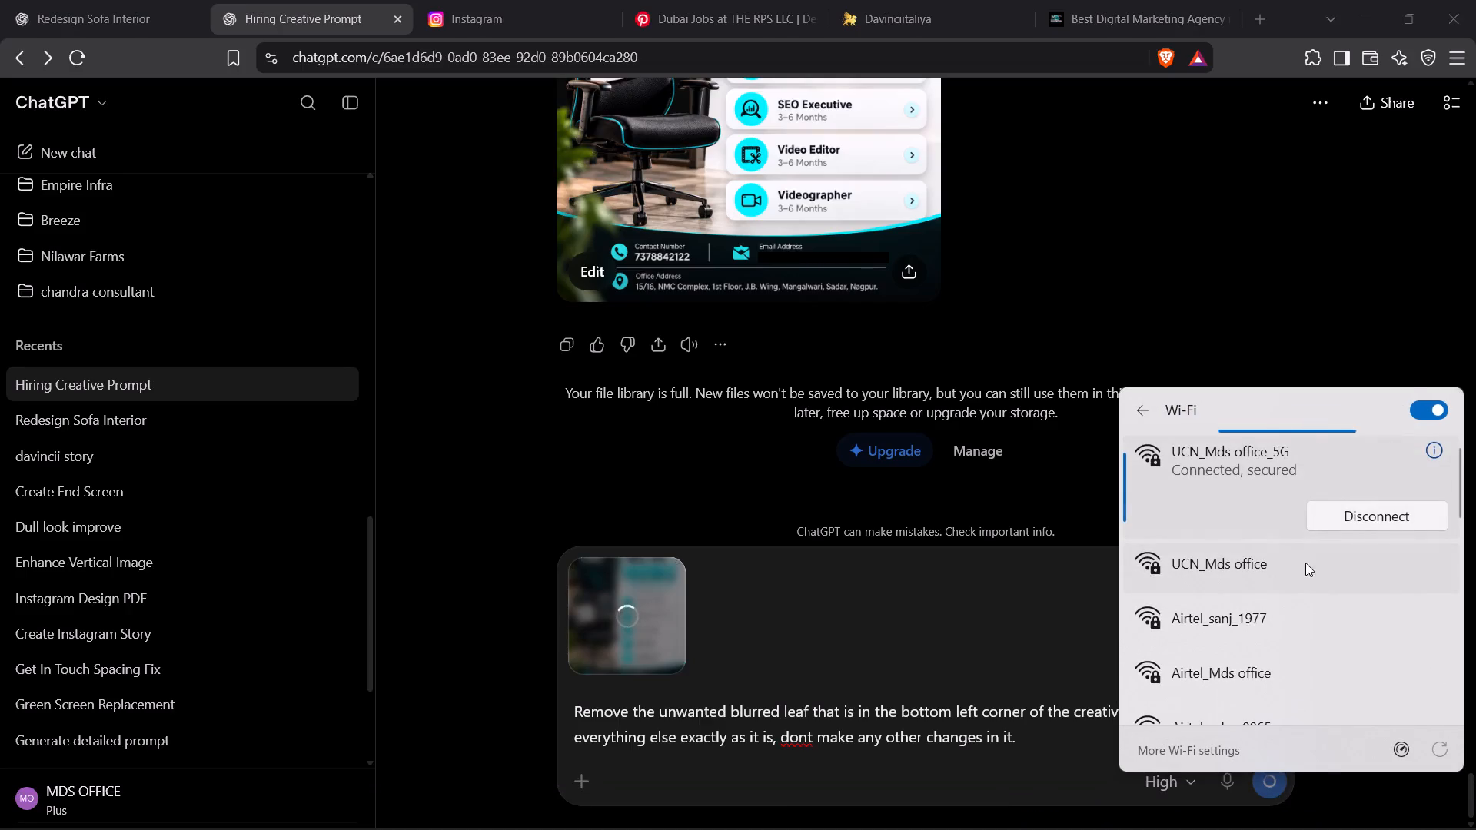
# Switch the computer's Wi-Fi connection to the "UCN_Mds office" network, keeping automatic connection enabled.
pyautogui.click(1315, 574)
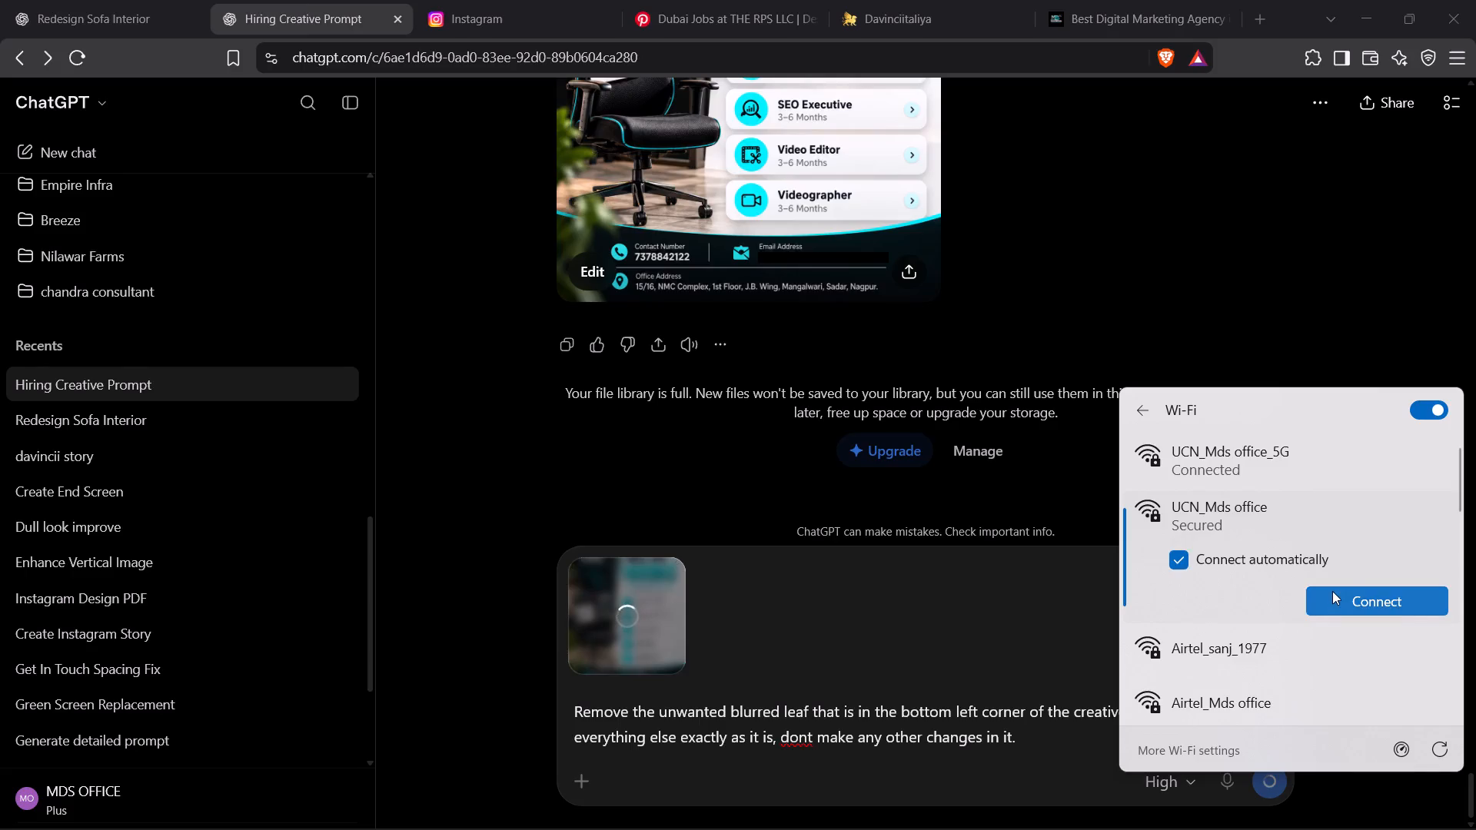
pyautogui.click(1333, 590)
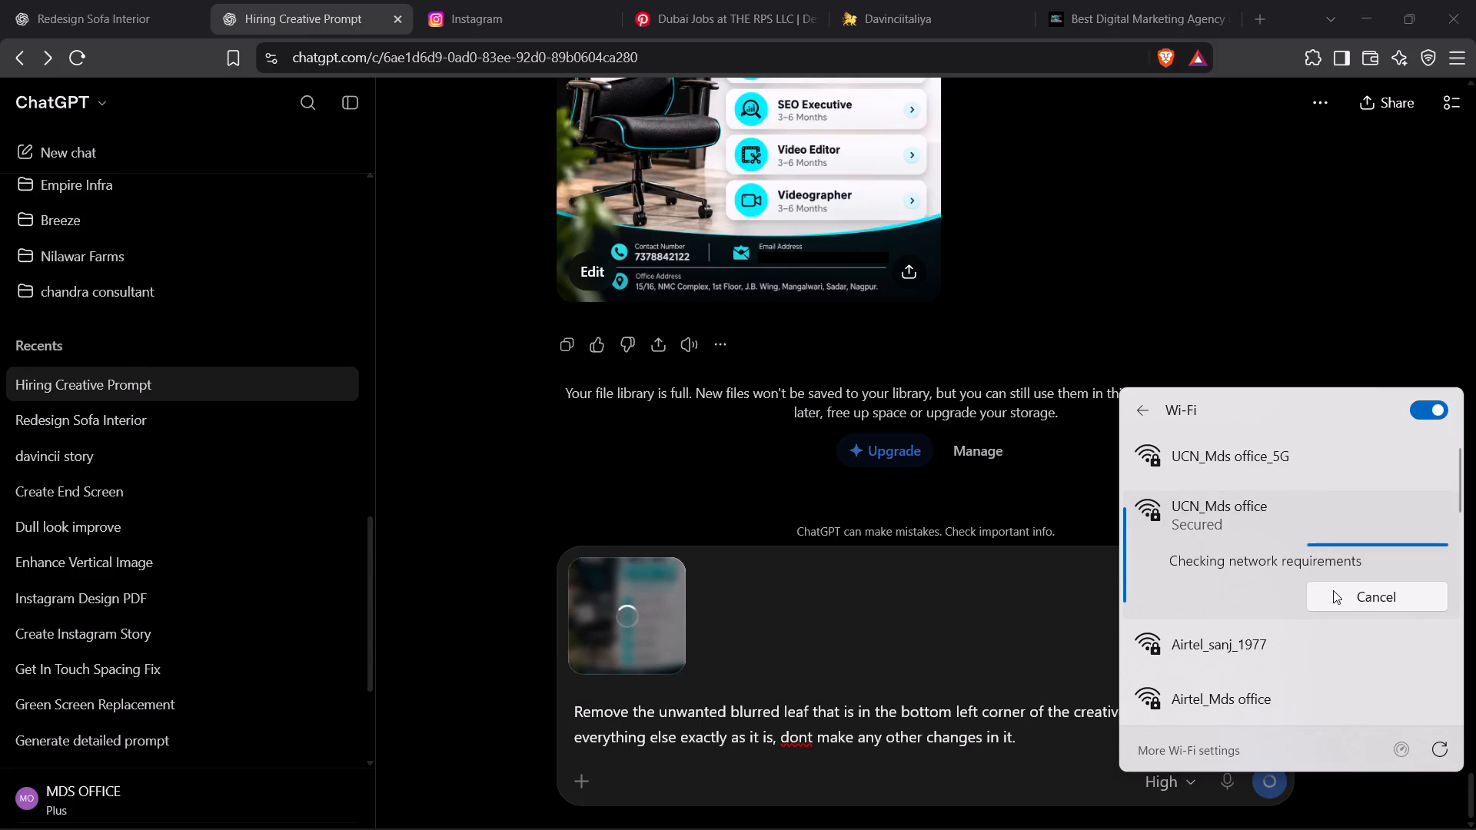
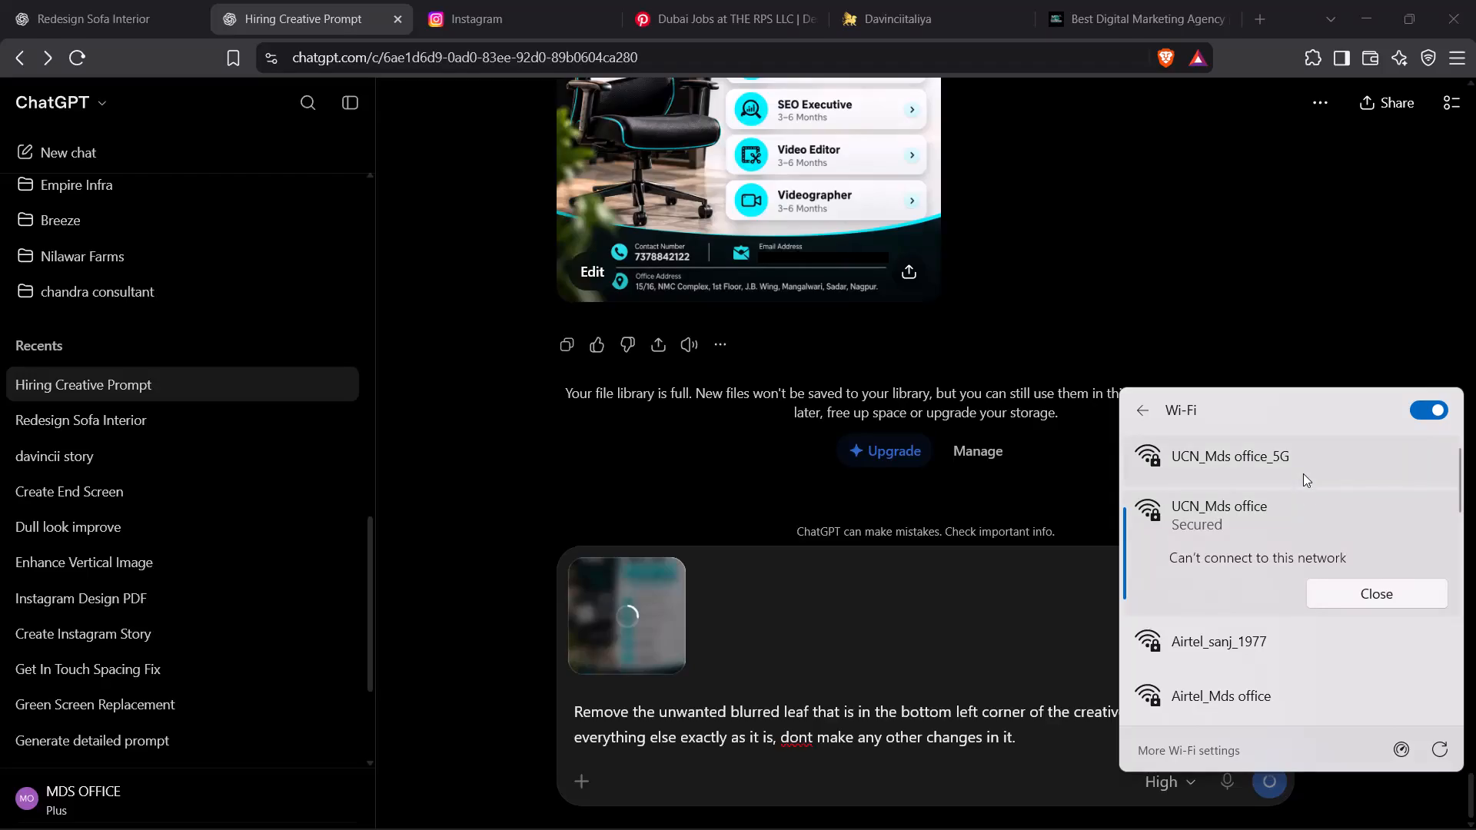
# Connect the computer to the UCN_Mds office_5G Wi-Fi network.
pyautogui.click(1303, 473)
pyautogui.click(1346, 548)
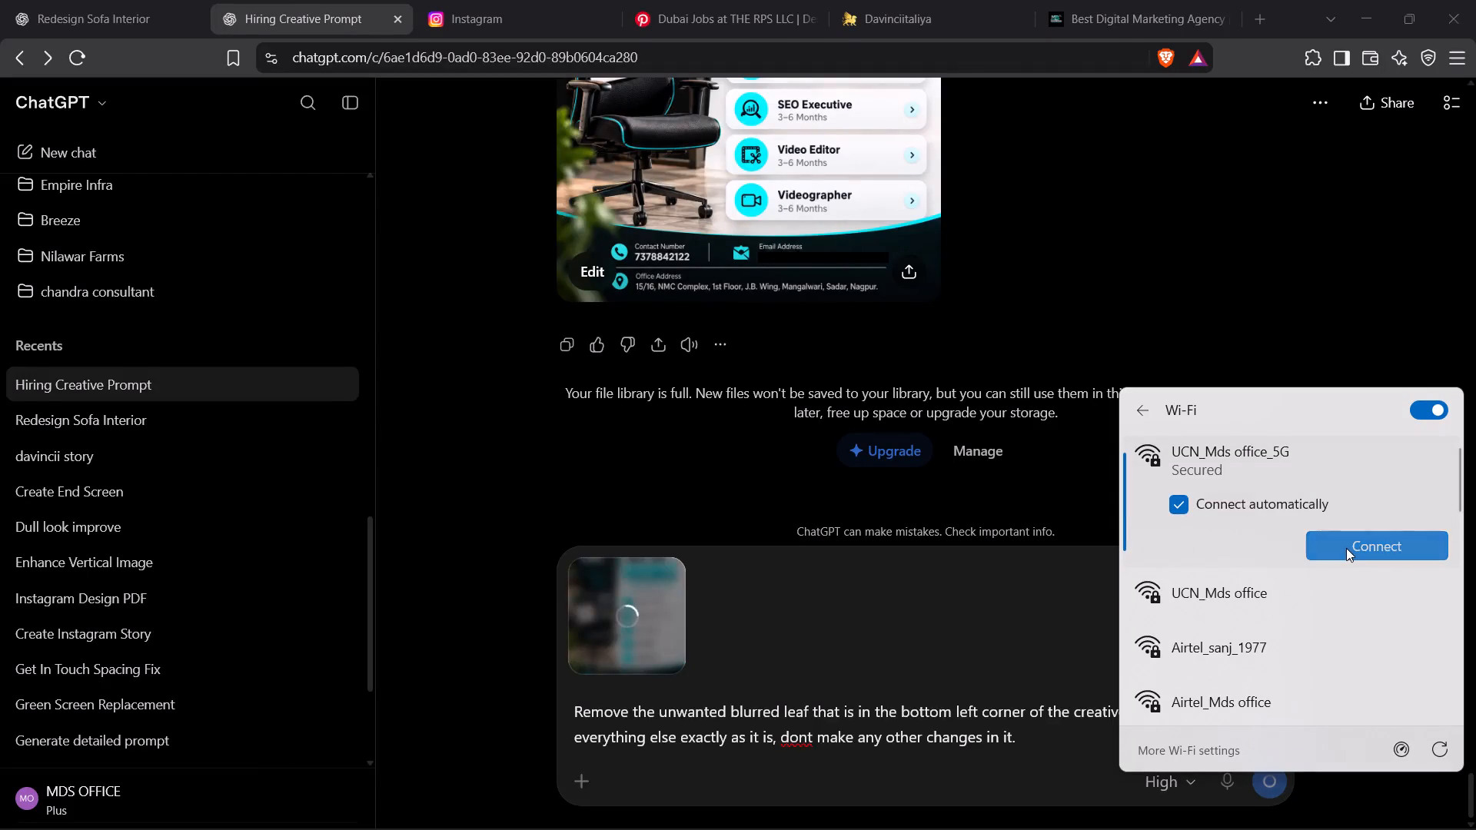
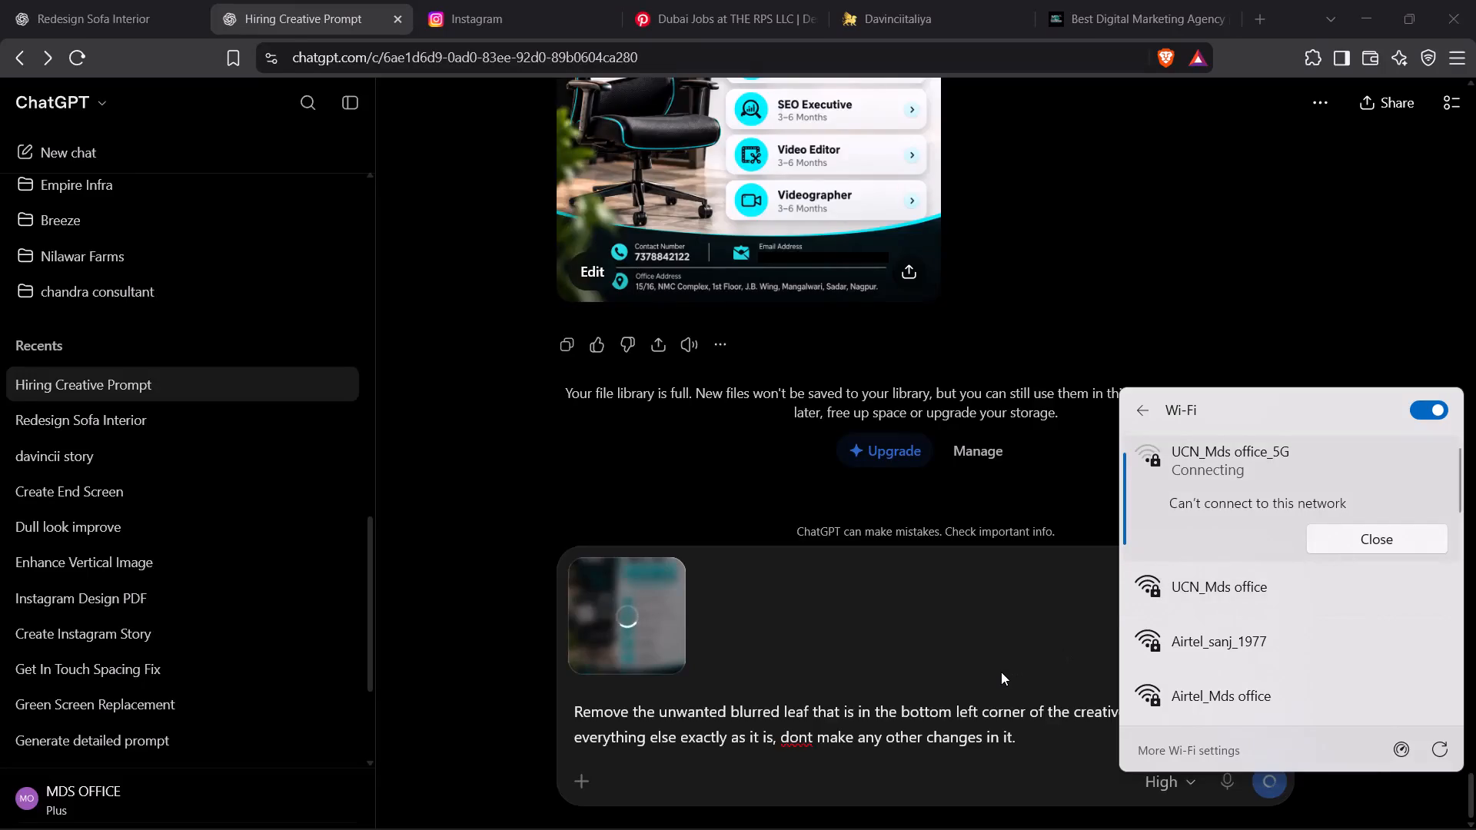
# Reopen the list of available Wi-Fi networks to check which network the computer is connected to.
pyautogui.click(1001, 672)
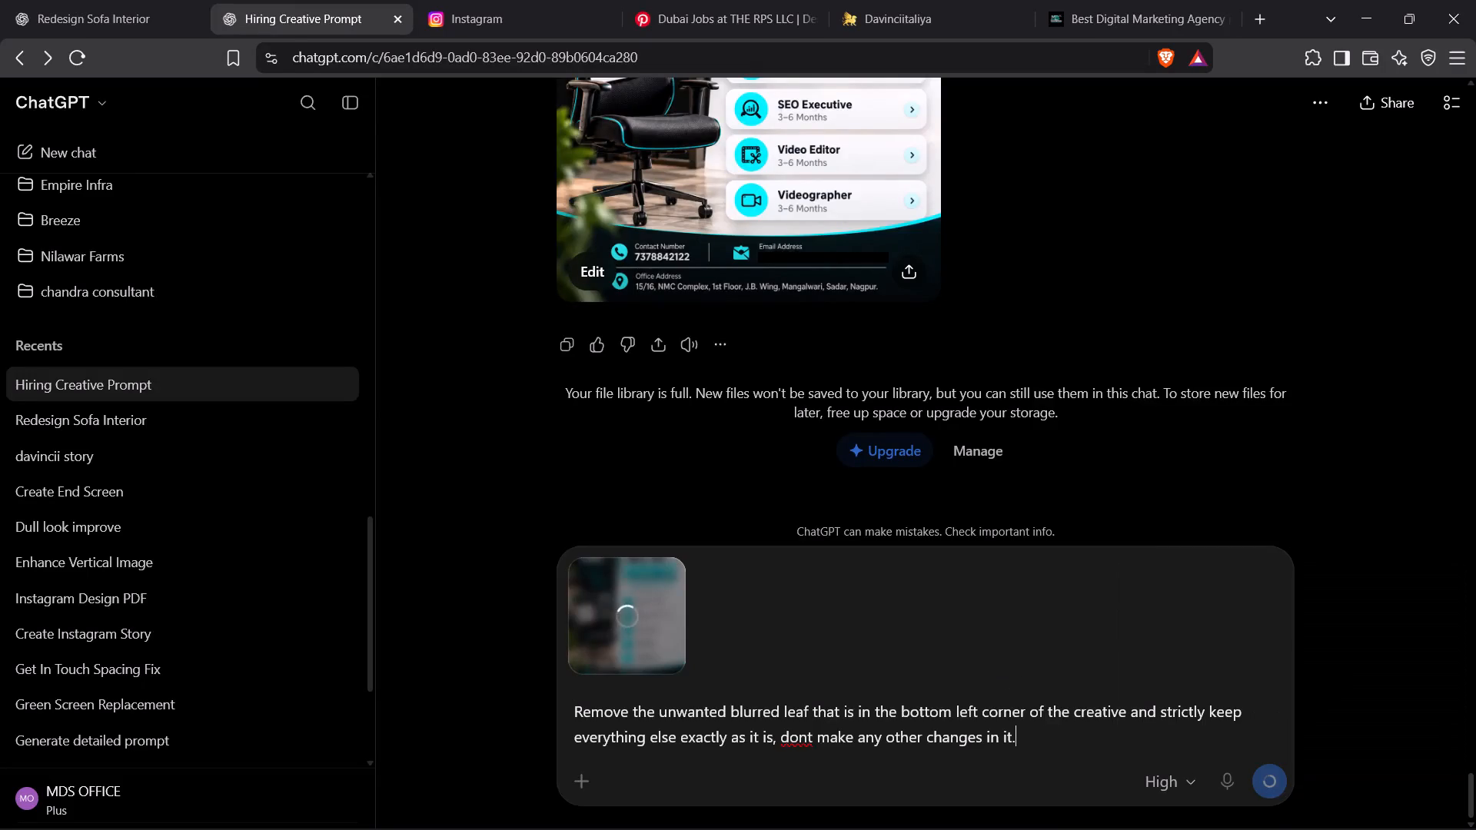
pyautogui.click(1306, 801)
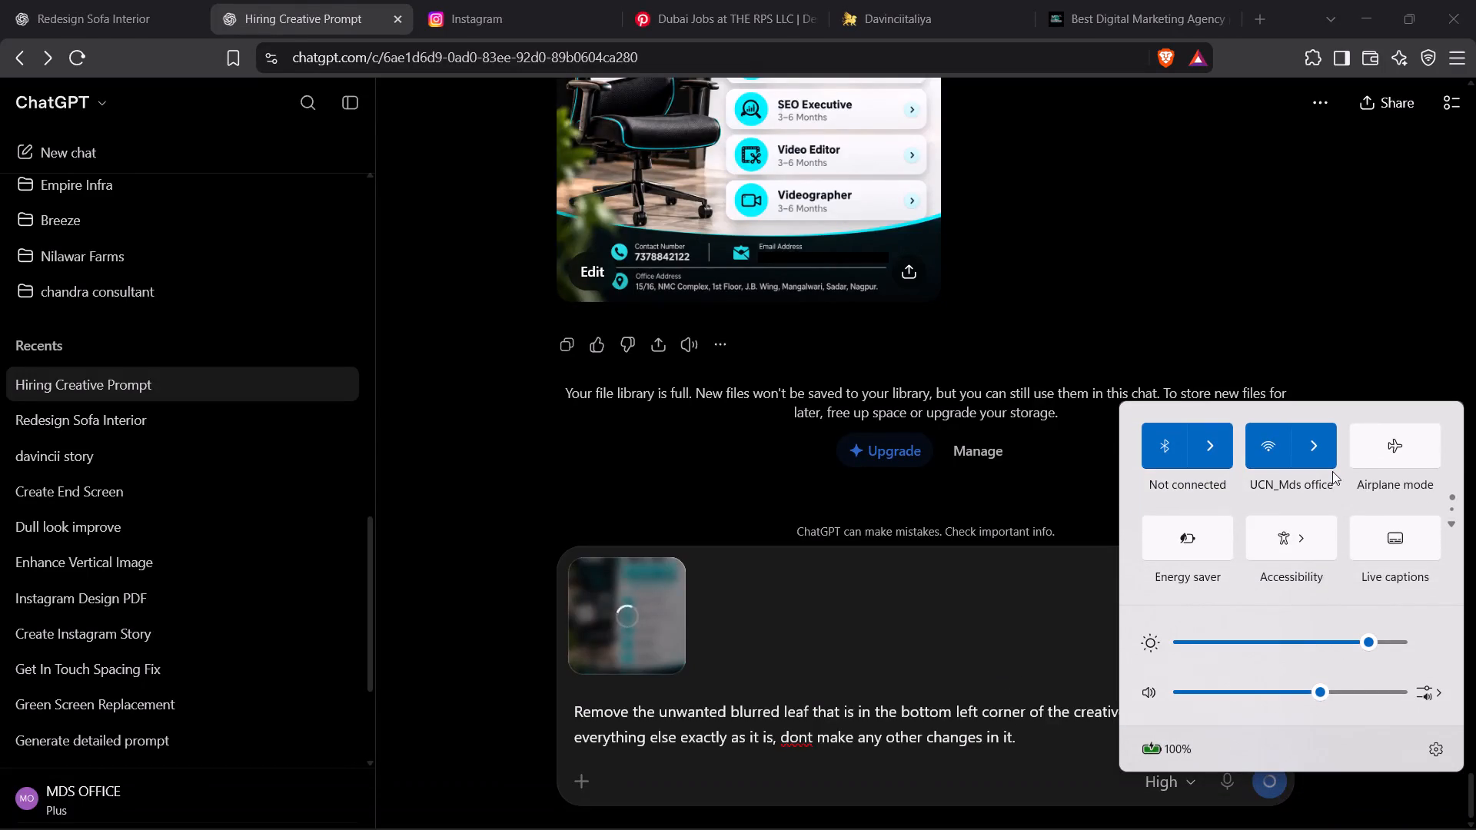
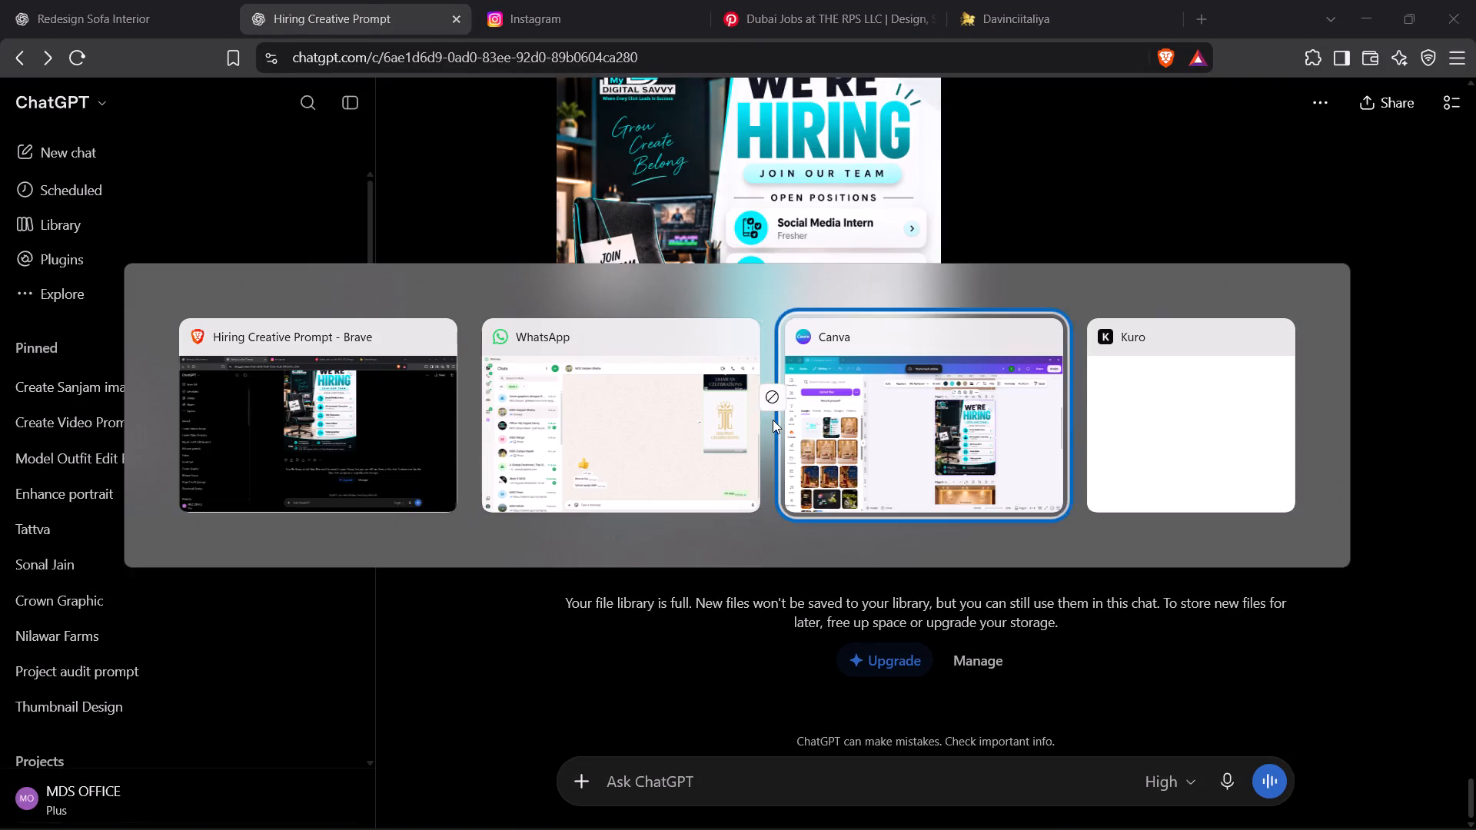
pyautogui.moveTo(773, 420); pyautogui.dragTo(903, 418)
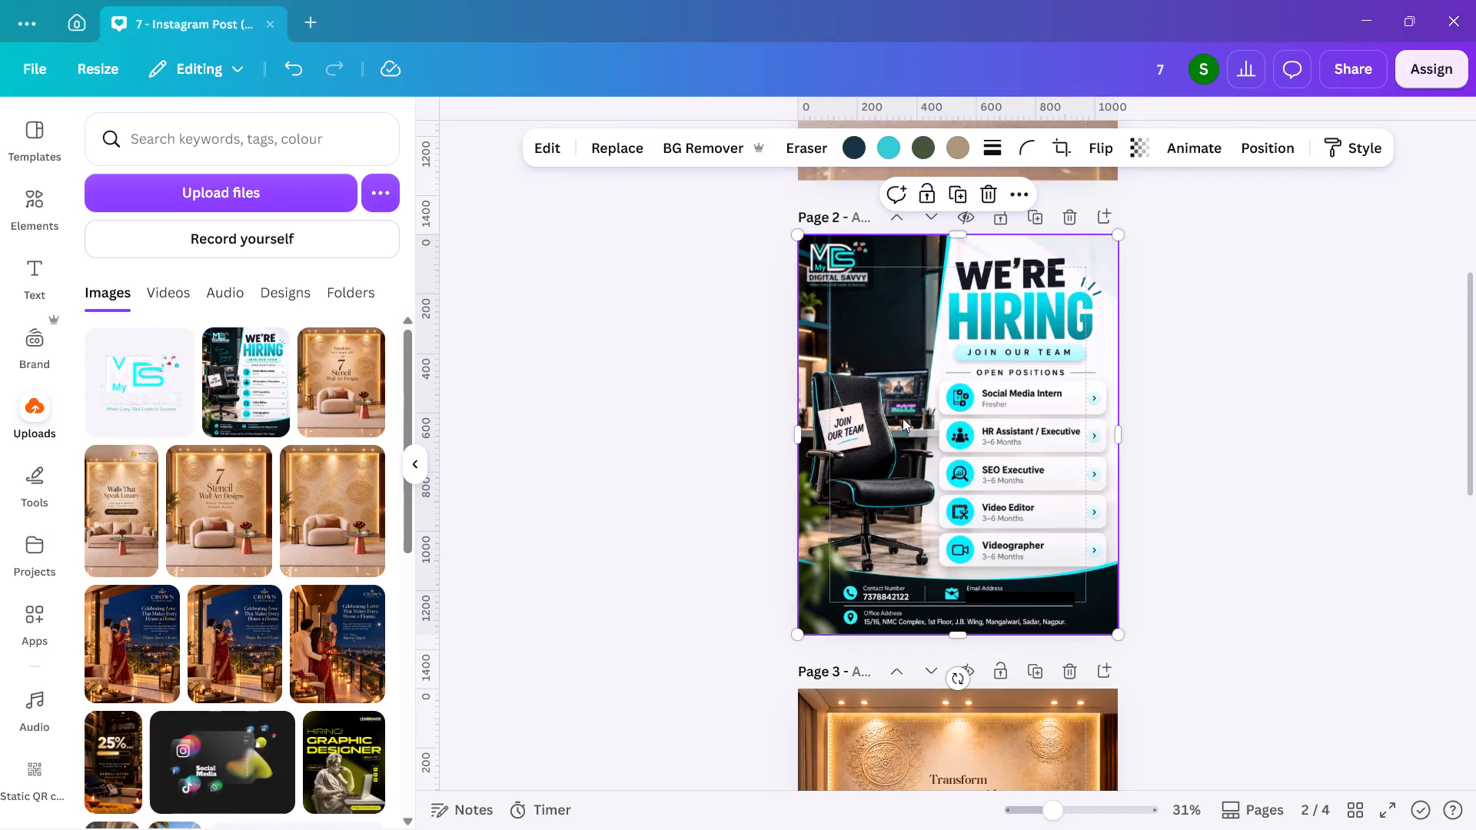
pyautogui.click(1006, 284)
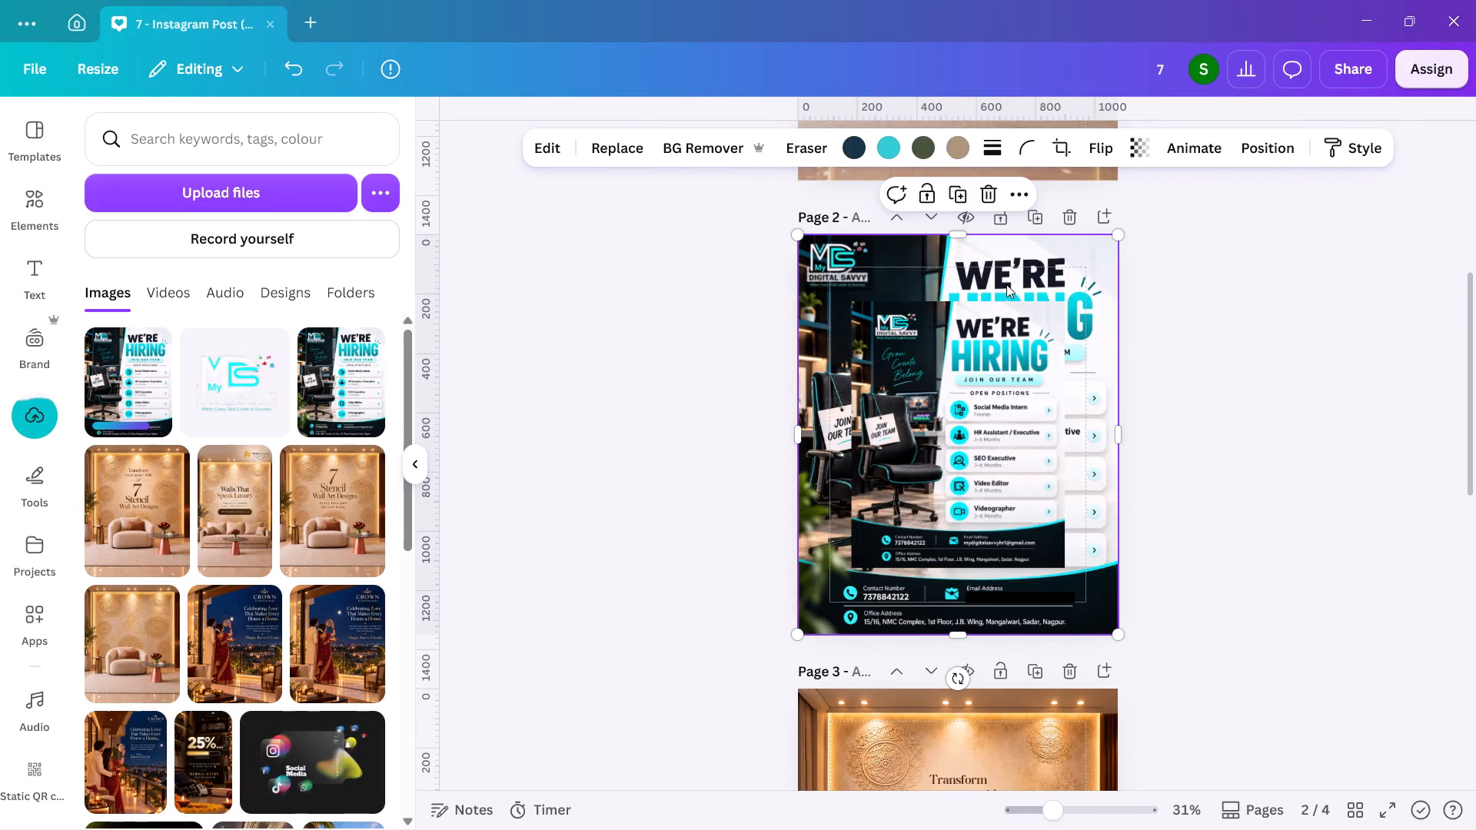
pyautogui.press('Delete')
# Align the new poster with page 2's top-left corner and enlarge it to fill the whole page.
pyautogui.moveTo(1000, 350); pyautogui.dragTo(944, 279)
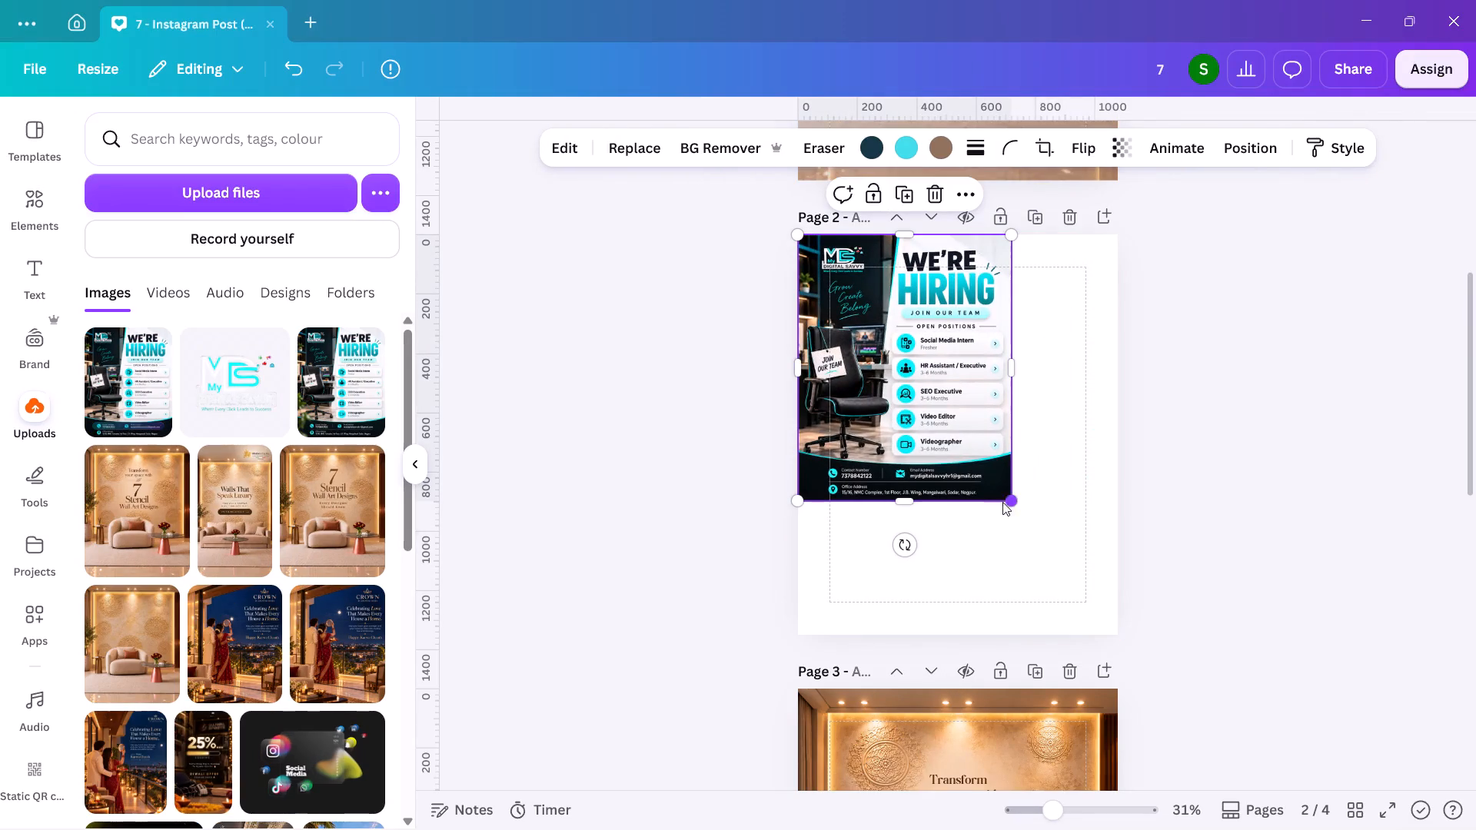
pyautogui.moveTo(1005, 503); pyautogui.dragTo(1152, 621)
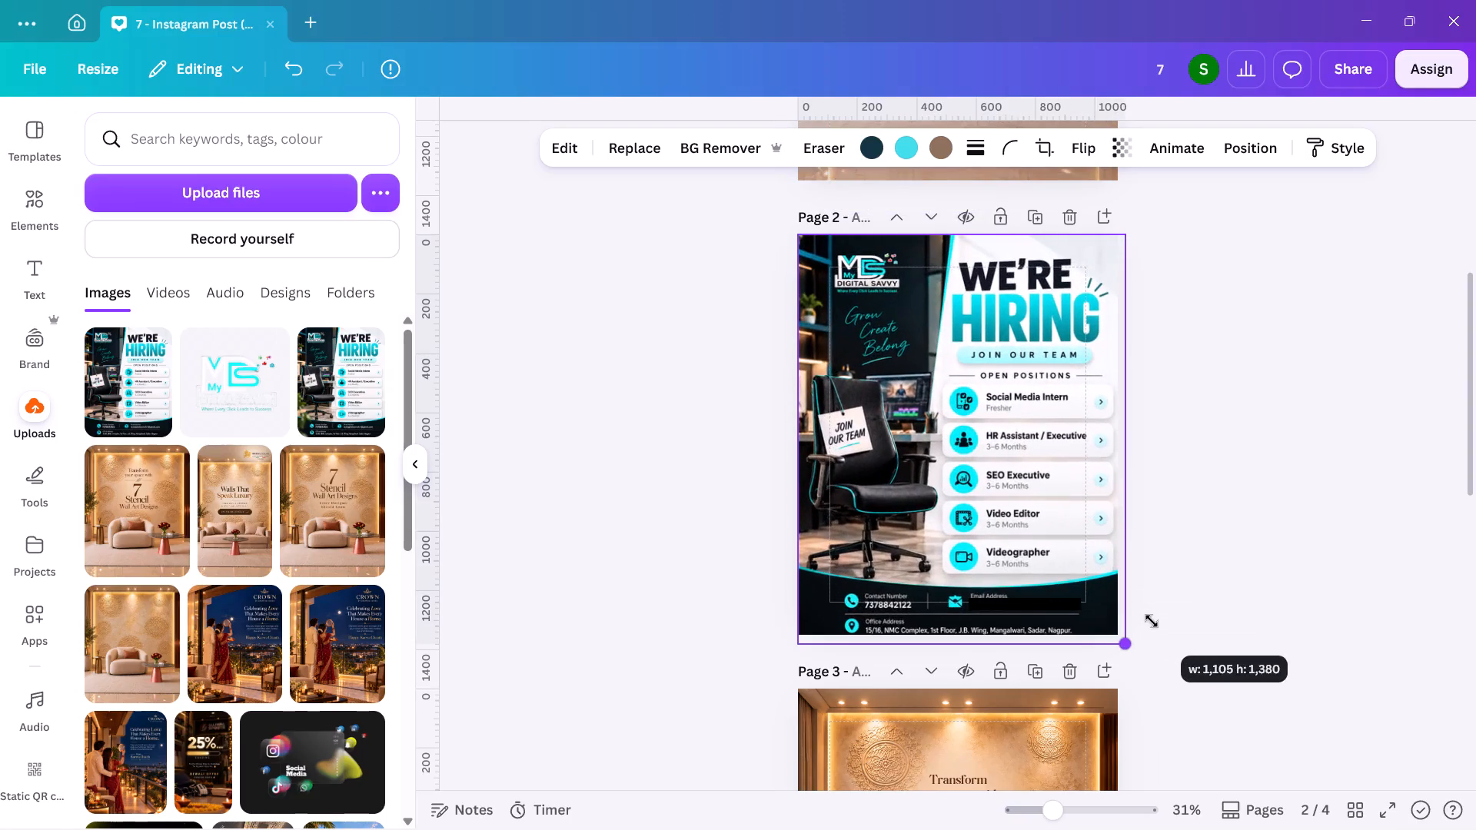
pyautogui.moveTo(1152, 621); pyautogui.dragTo(1141, 608)
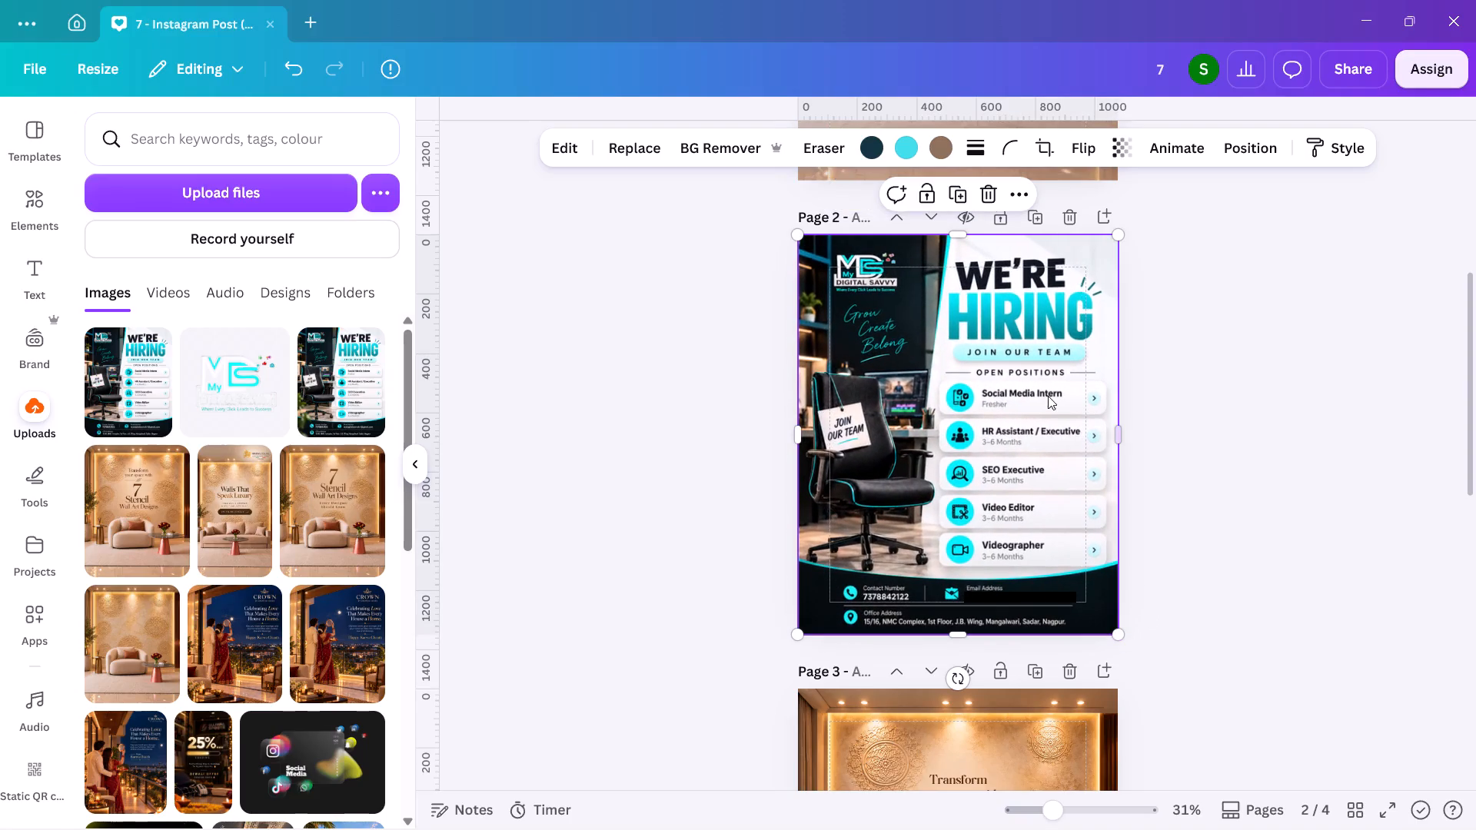
# Erase the built-in My Digital Savvy logo and its tagline from the poster image with Magic Eraser.
pyautogui.click(817, 151)
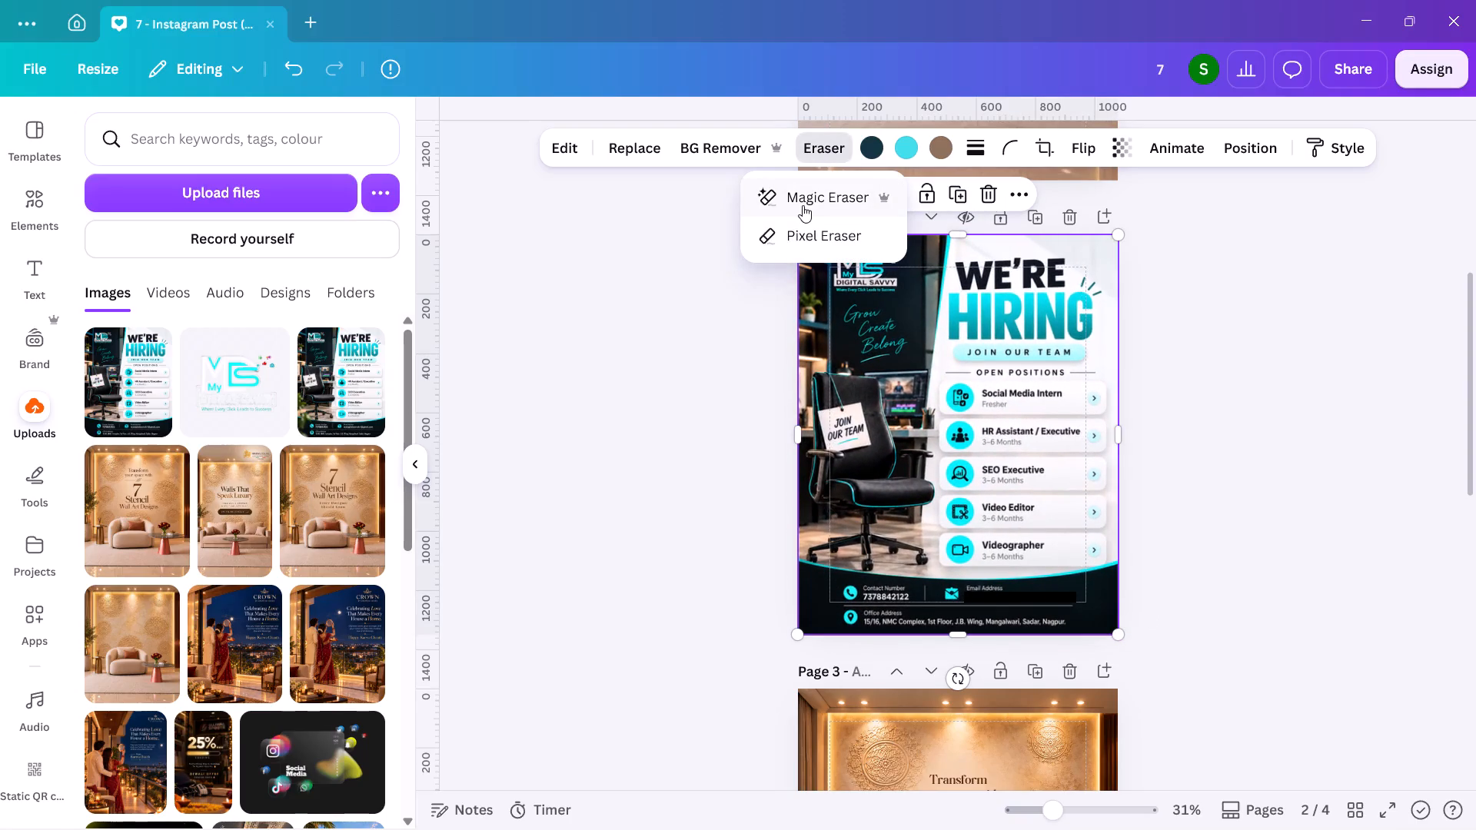
pyautogui.click(803, 205)
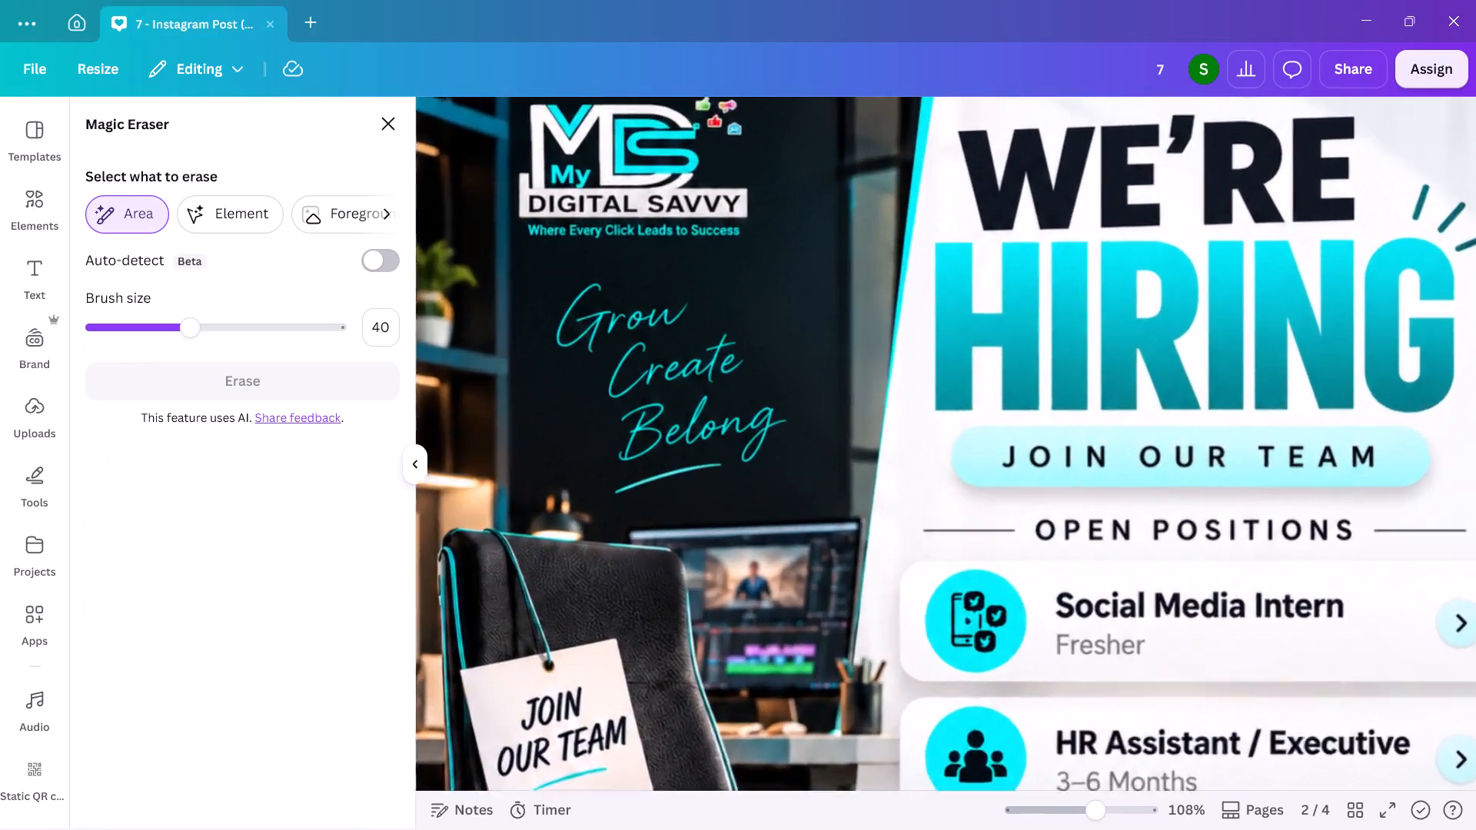
pyautogui.hscroll(2, 772, 182)
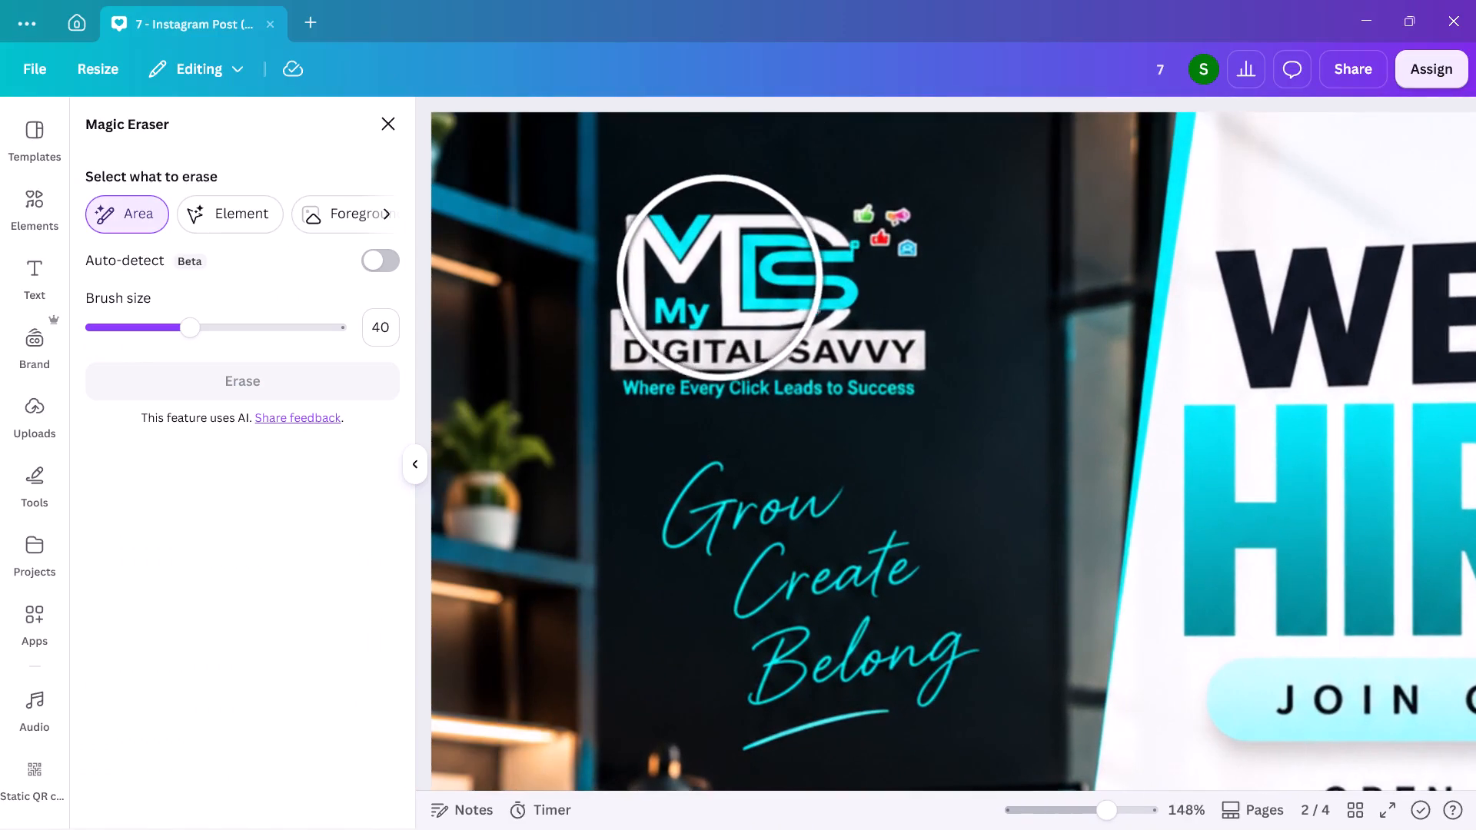
pyautogui.moveTo(715, 254); pyautogui.dragTo(842, 313)
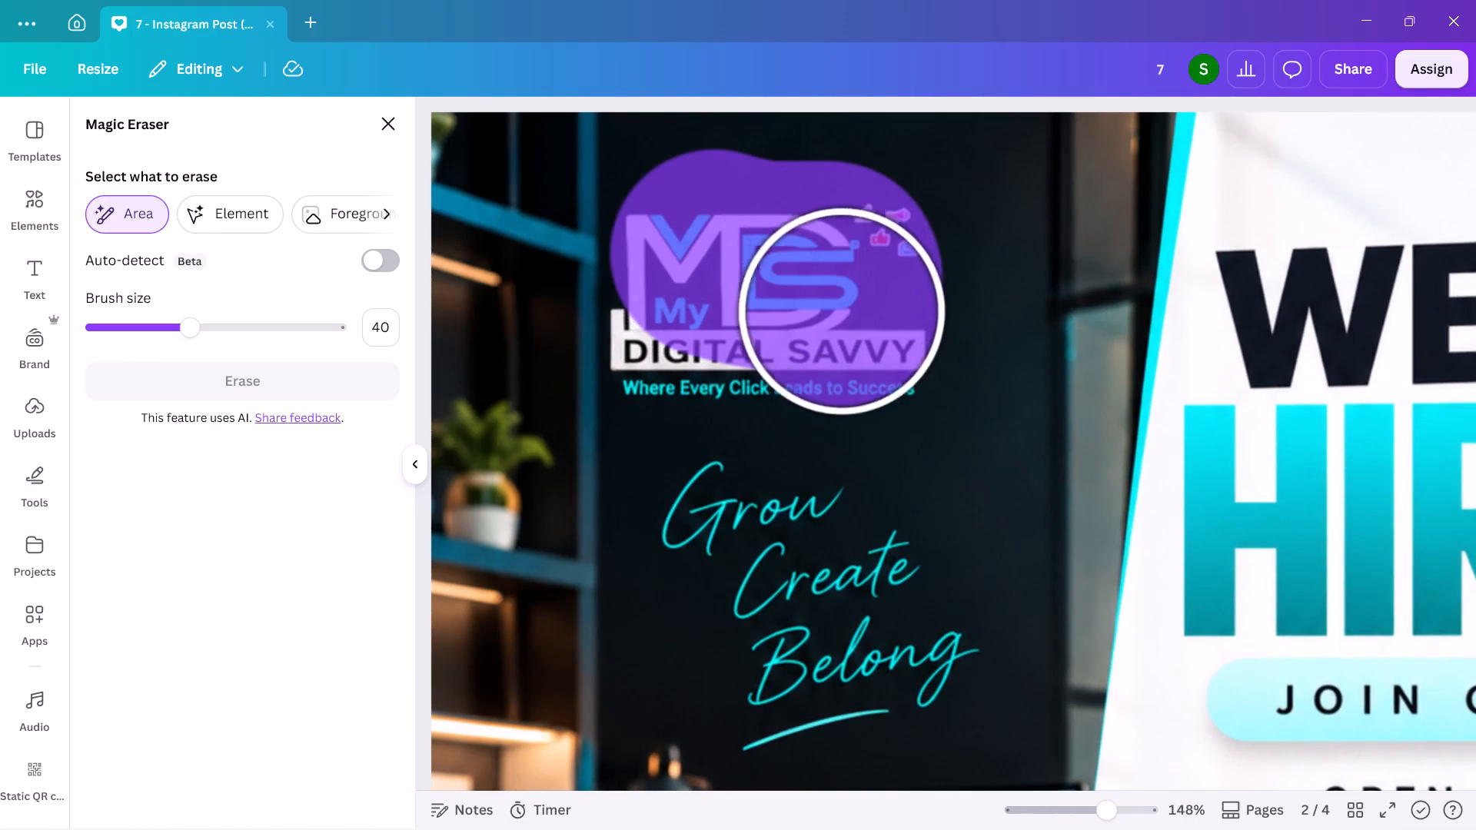
pyautogui.moveTo(842, 313); pyautogui.dragTo(710, 325)
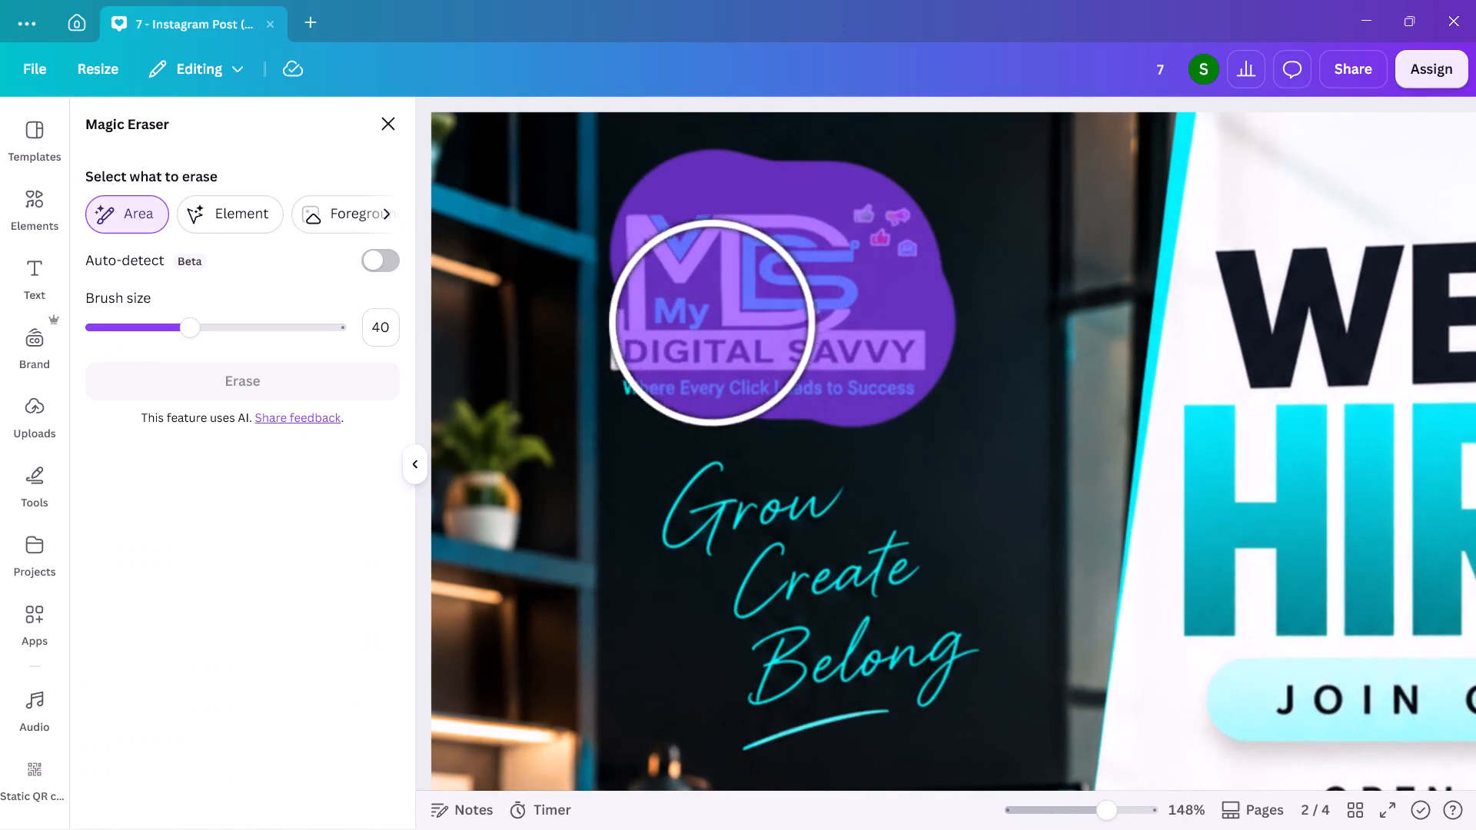
pyautogui.moveTo(710, 325); pyautogui.dragTo(703, 334)
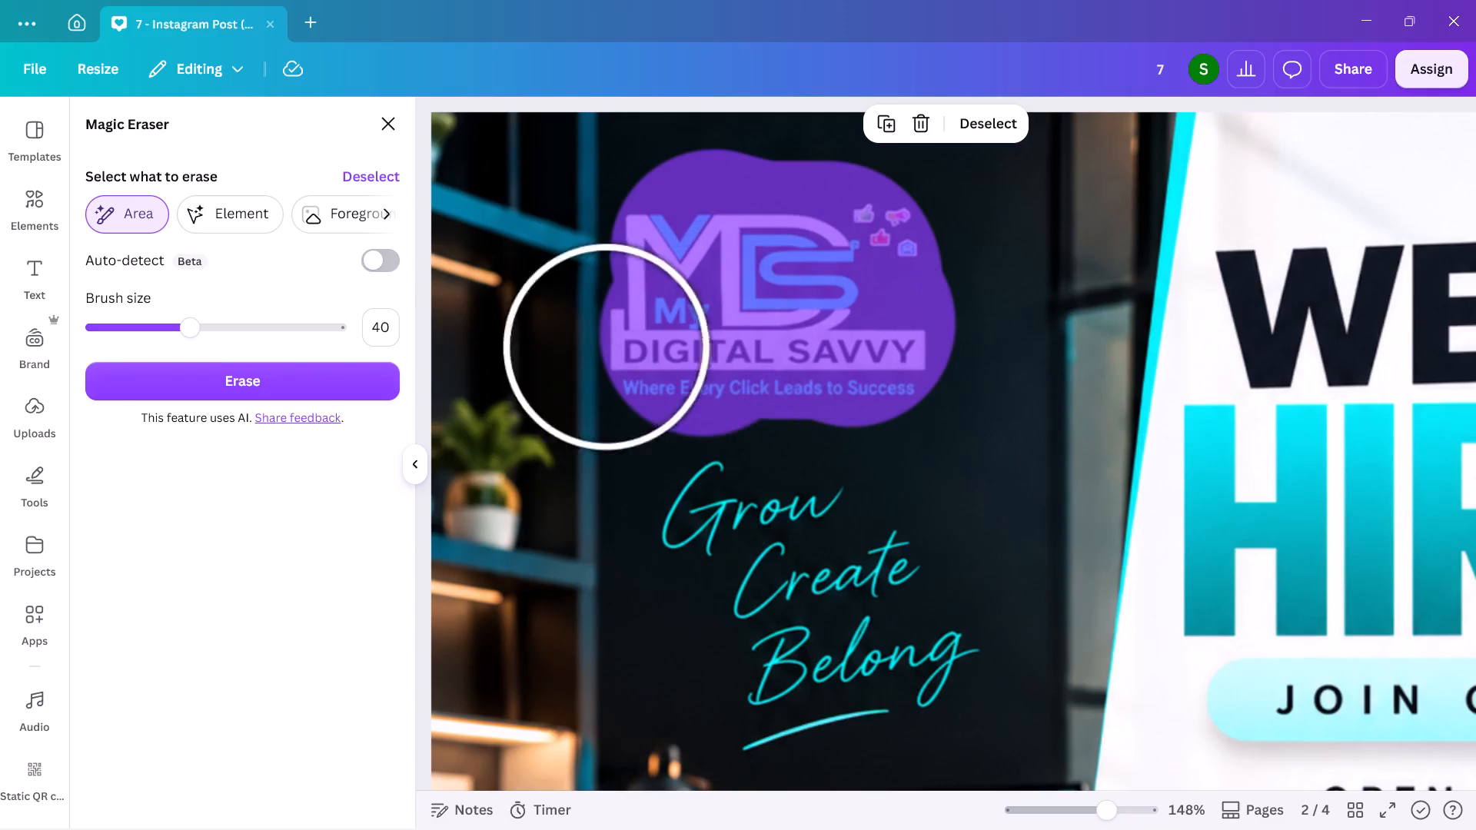
pyautogui.click(339, 371)
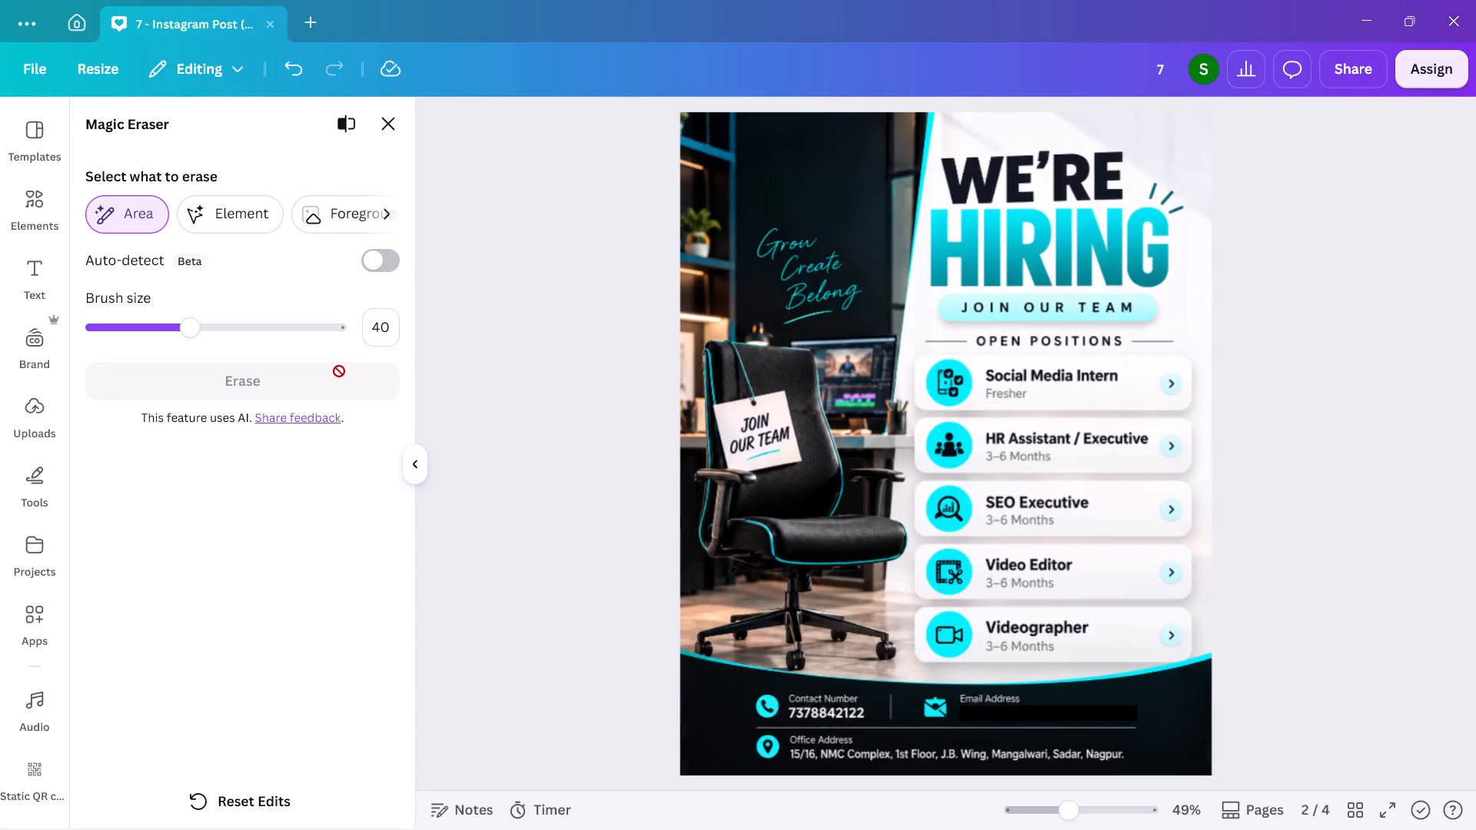
pyautogui.click(384, 134)
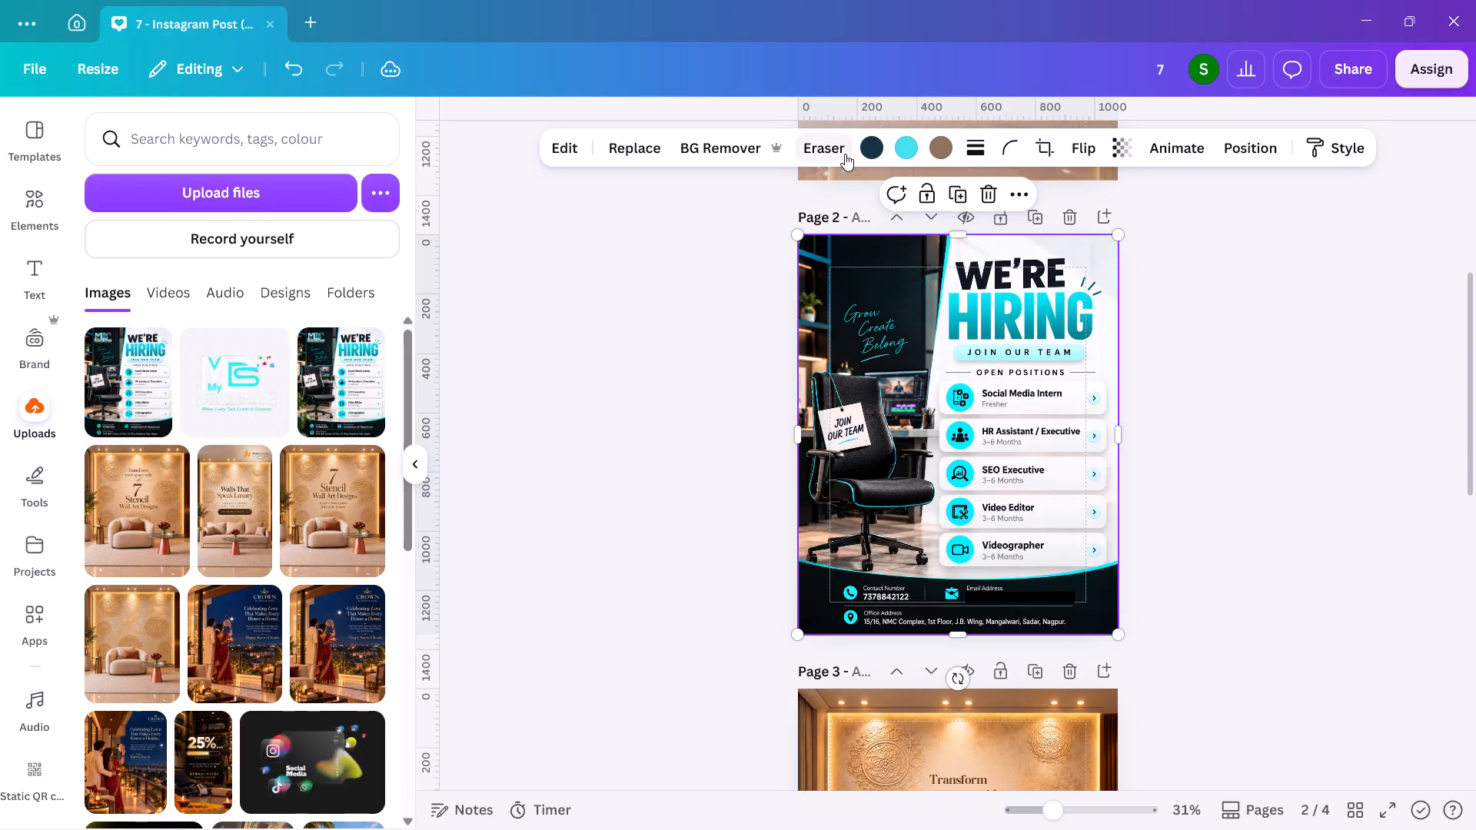
# Extract the "Grow Create Belong" lettering from the poster with Grab Text and delete it.
pyautogui.click(573, 146)
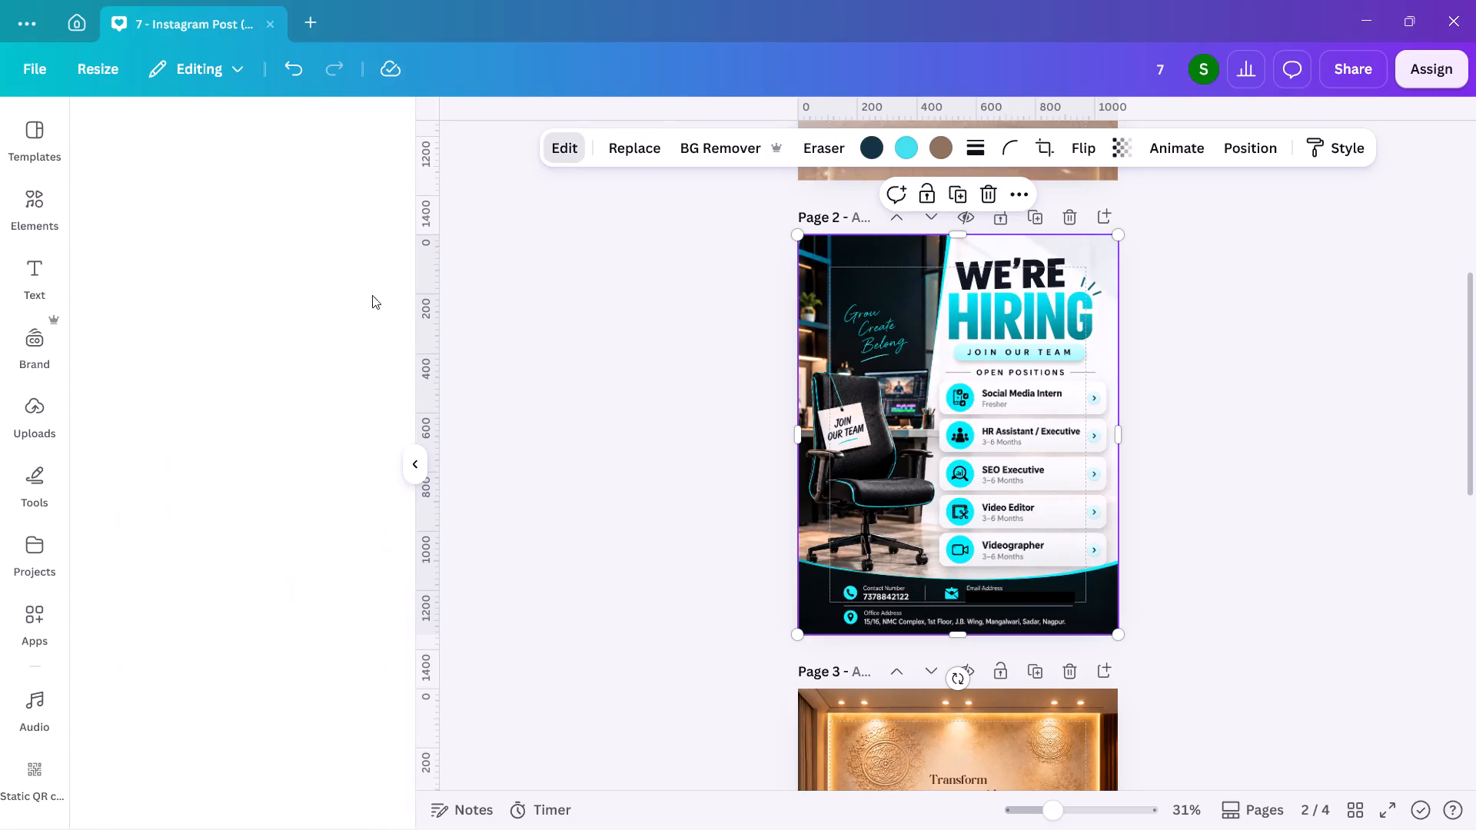
pyautogui.click(361, 265)
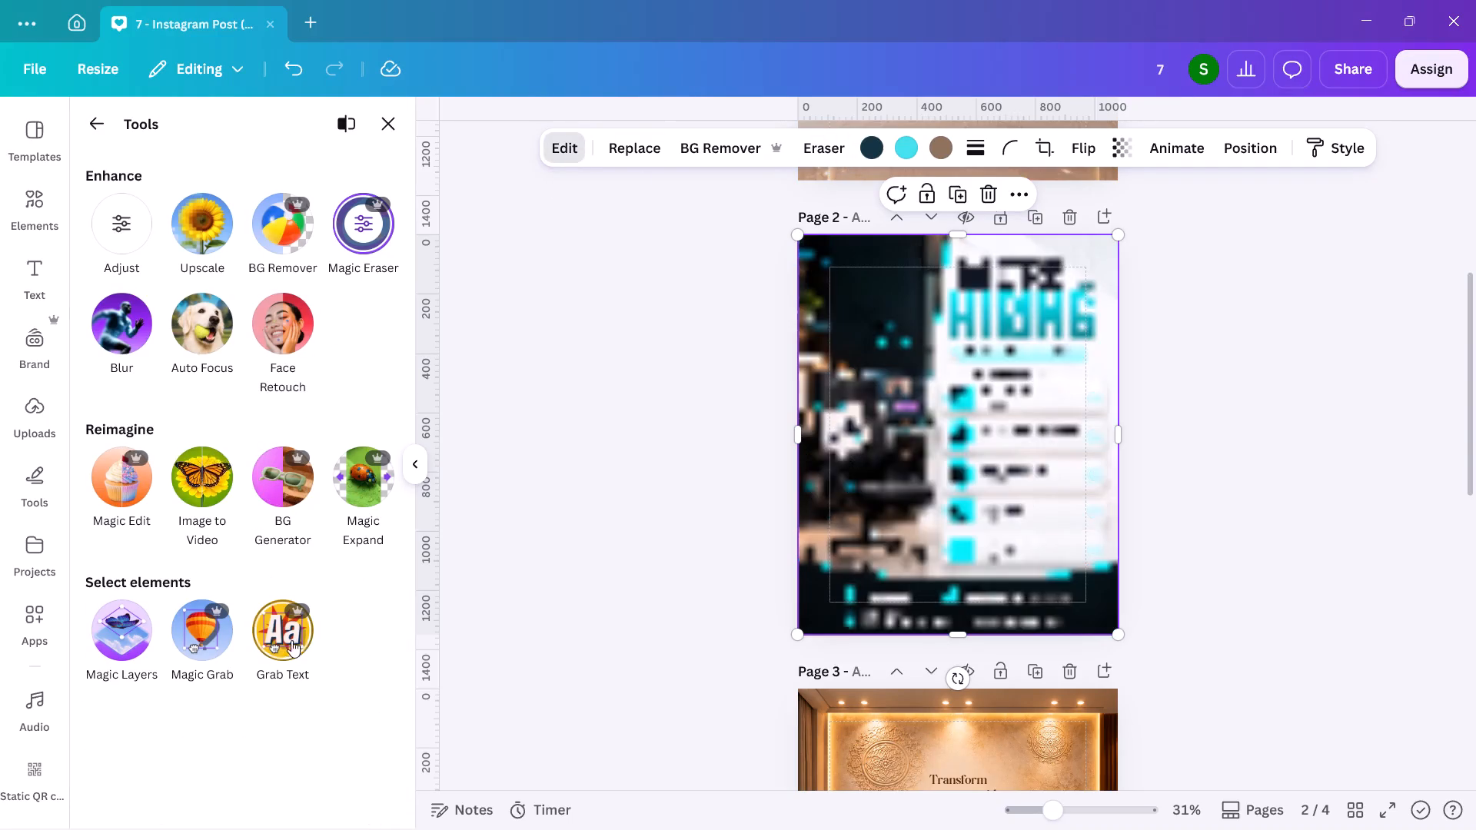
pyautogui.click(295, 640)
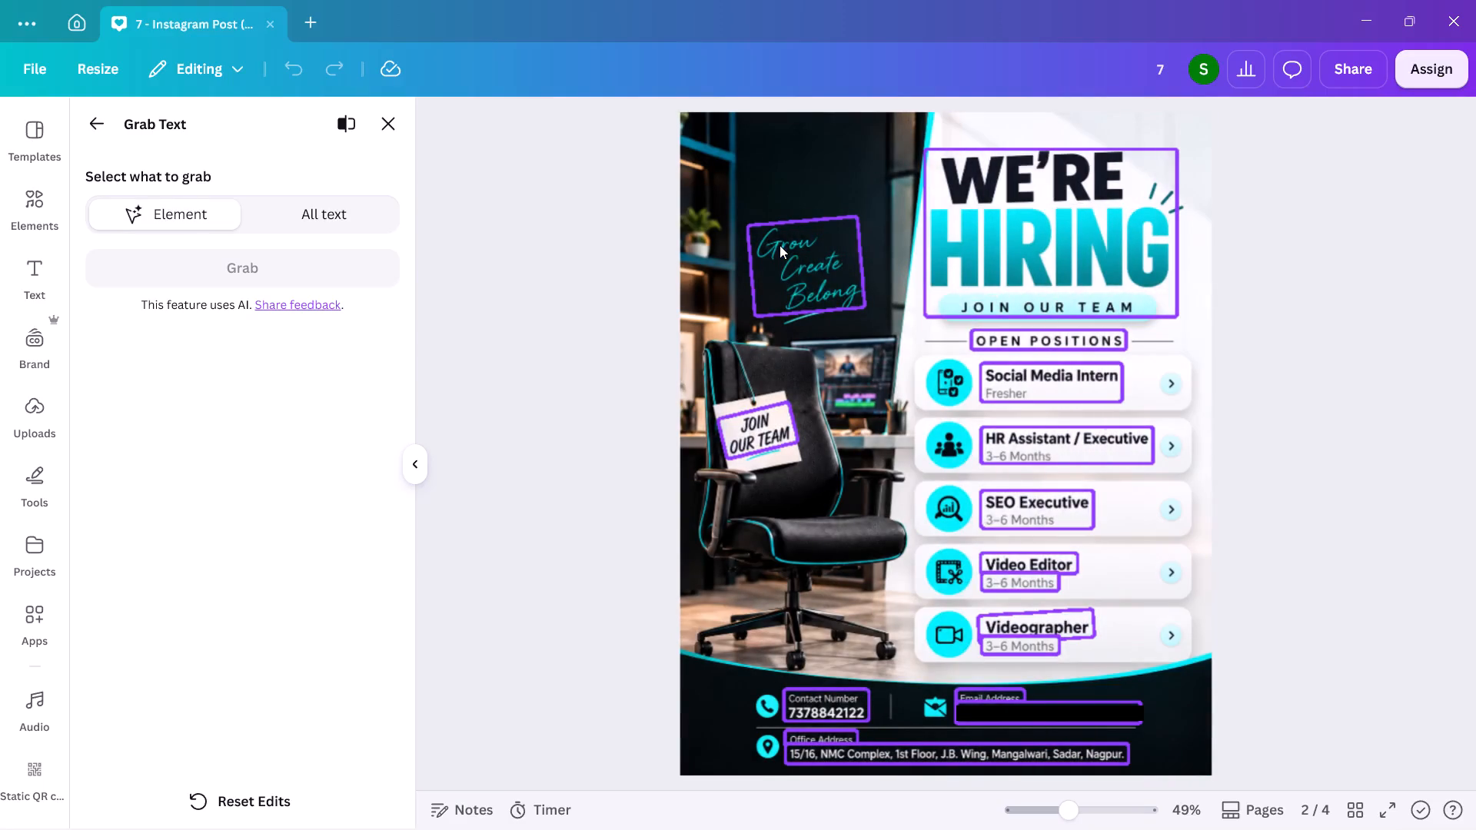
pyautogui.click(780, 245)
pyautogui.click(301, 280)
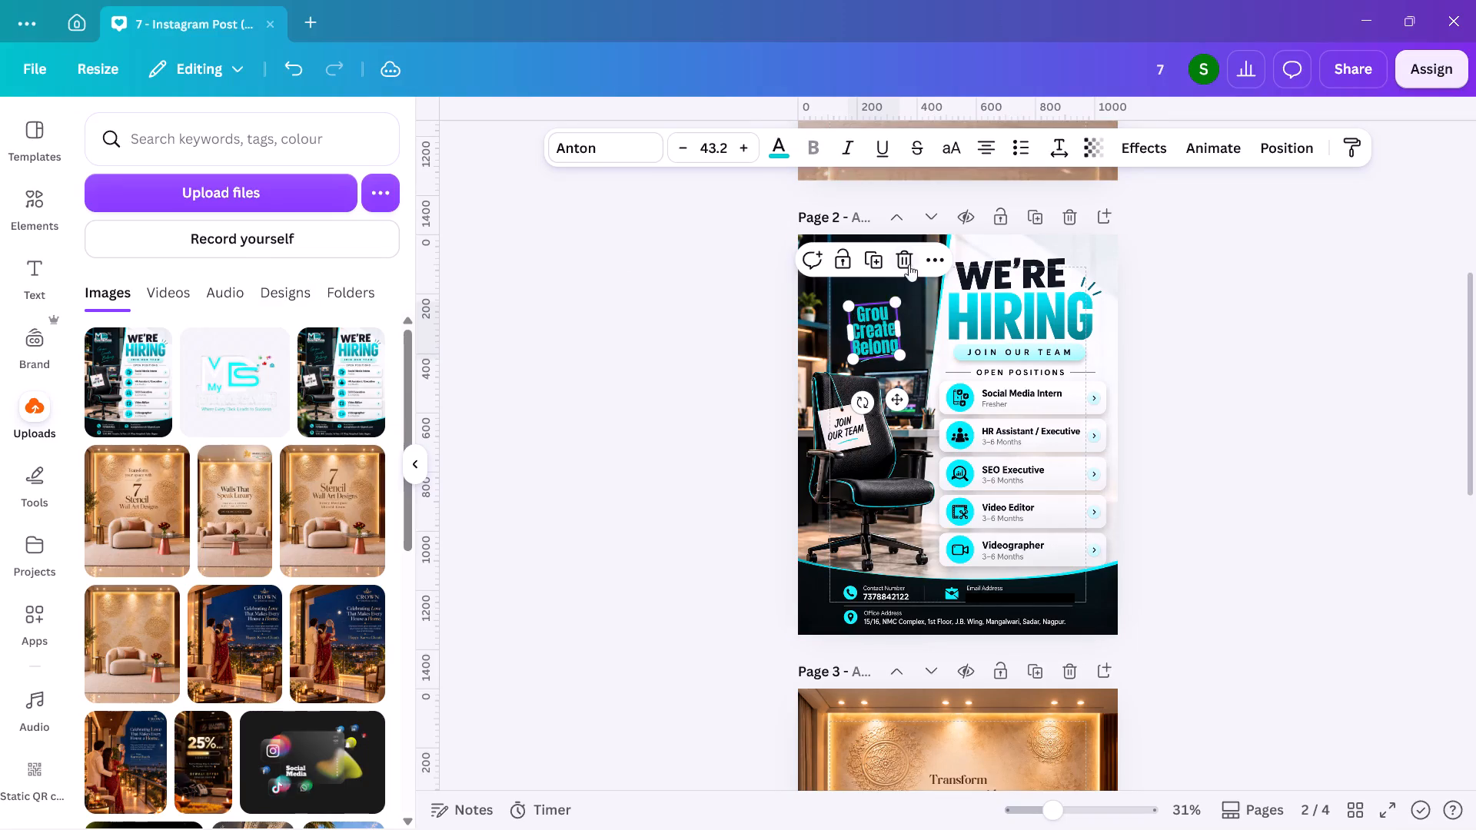
pyautogui.click(906, 262)
# Erase the leftover teal underline stroke above the chair with Magic Eraser at brush size 1.
pyautogui.click(880, 356)
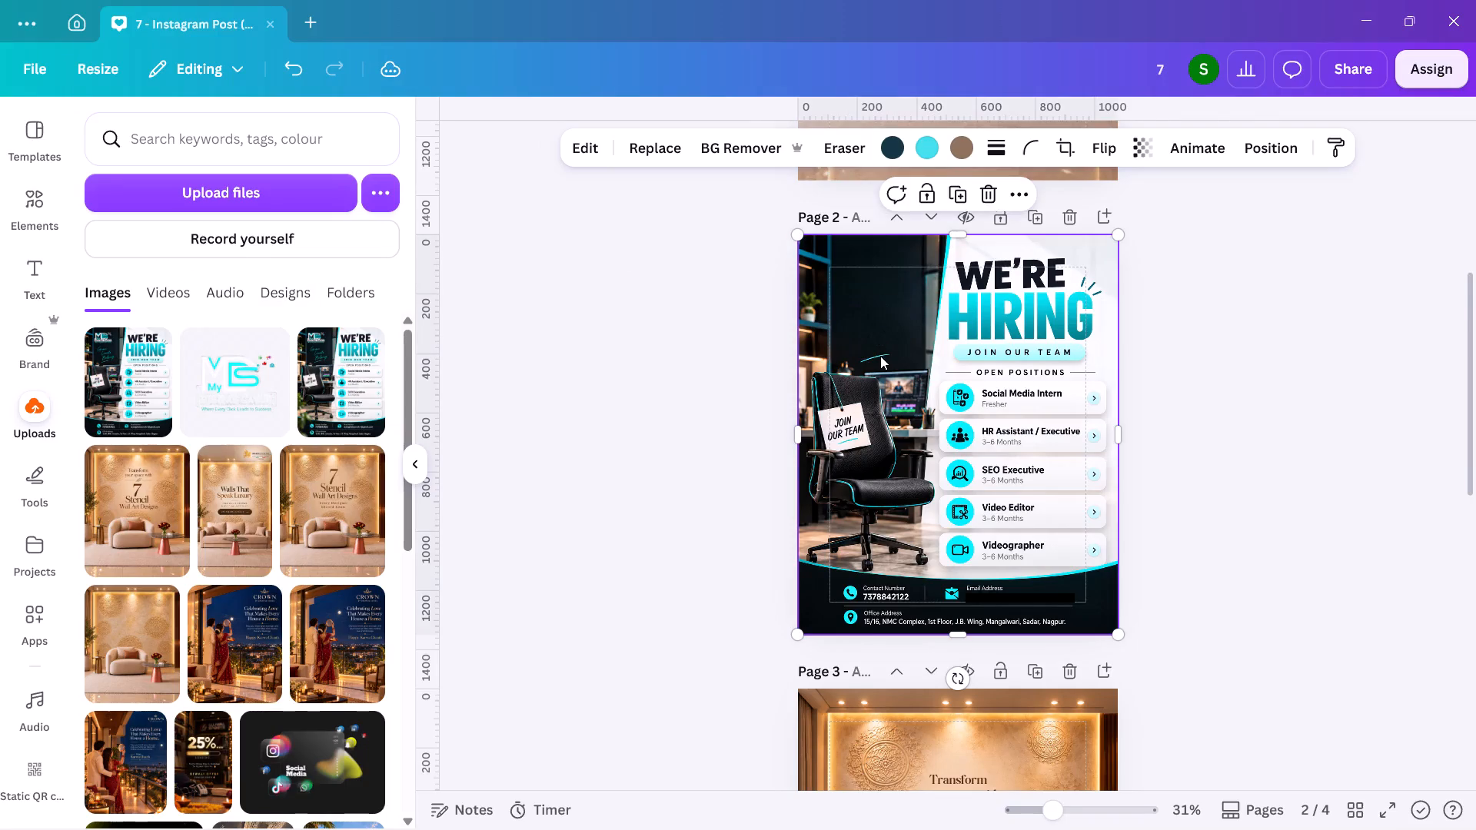
pyautogui.click(826, 148)
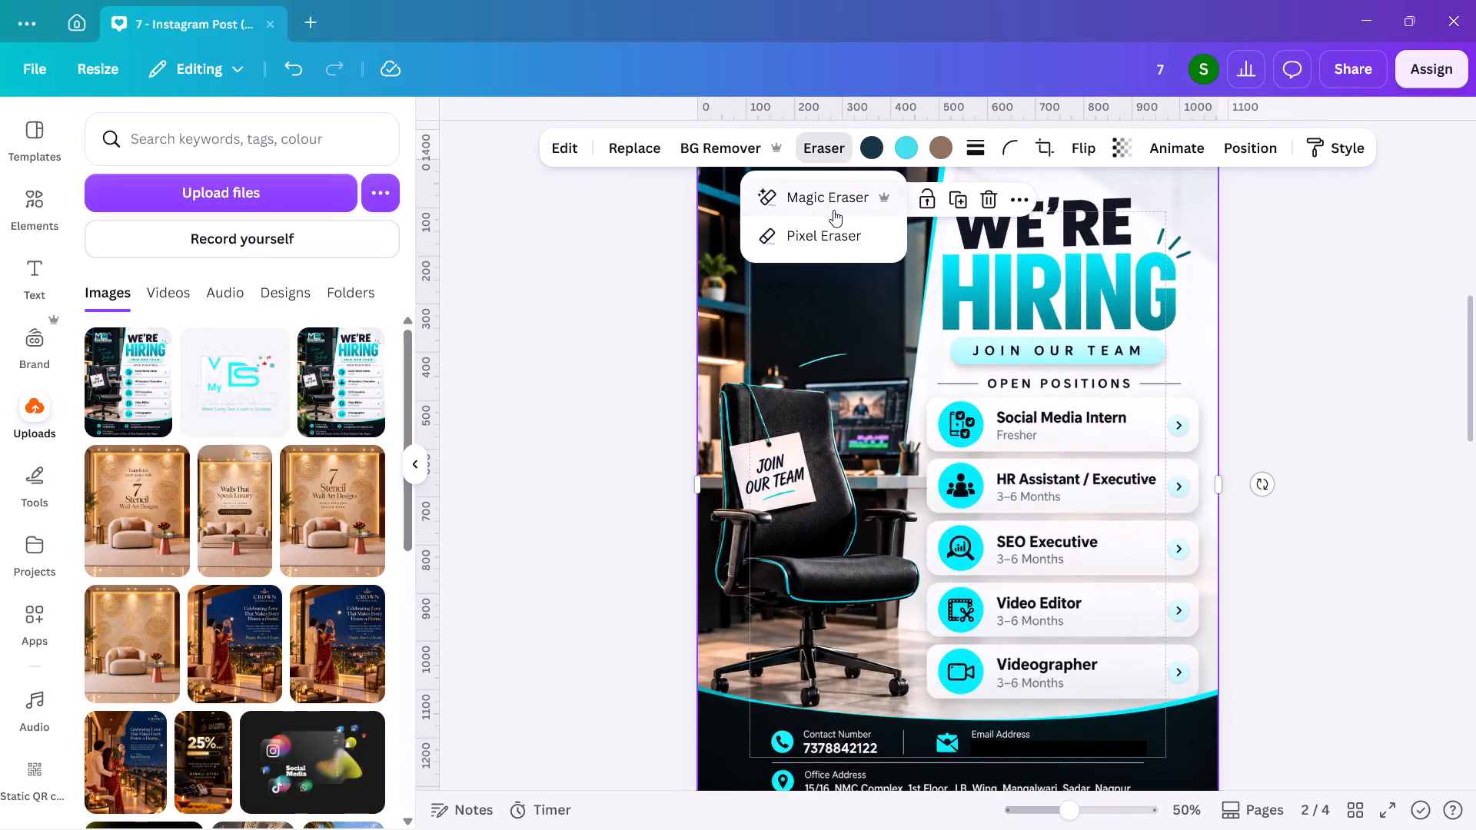
pyautogui.click(836, 213)
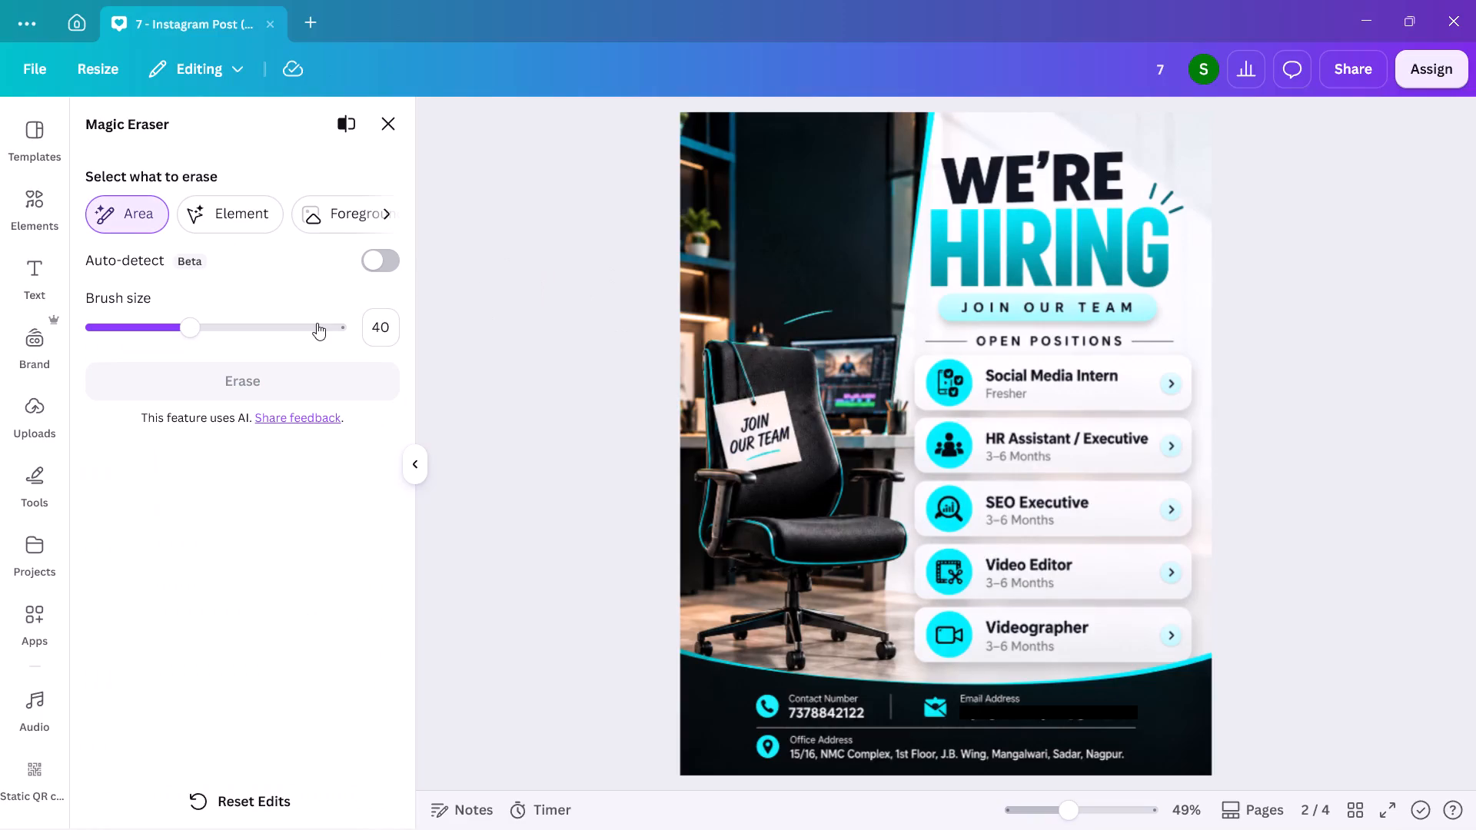
pyautogui.click(131, 328)
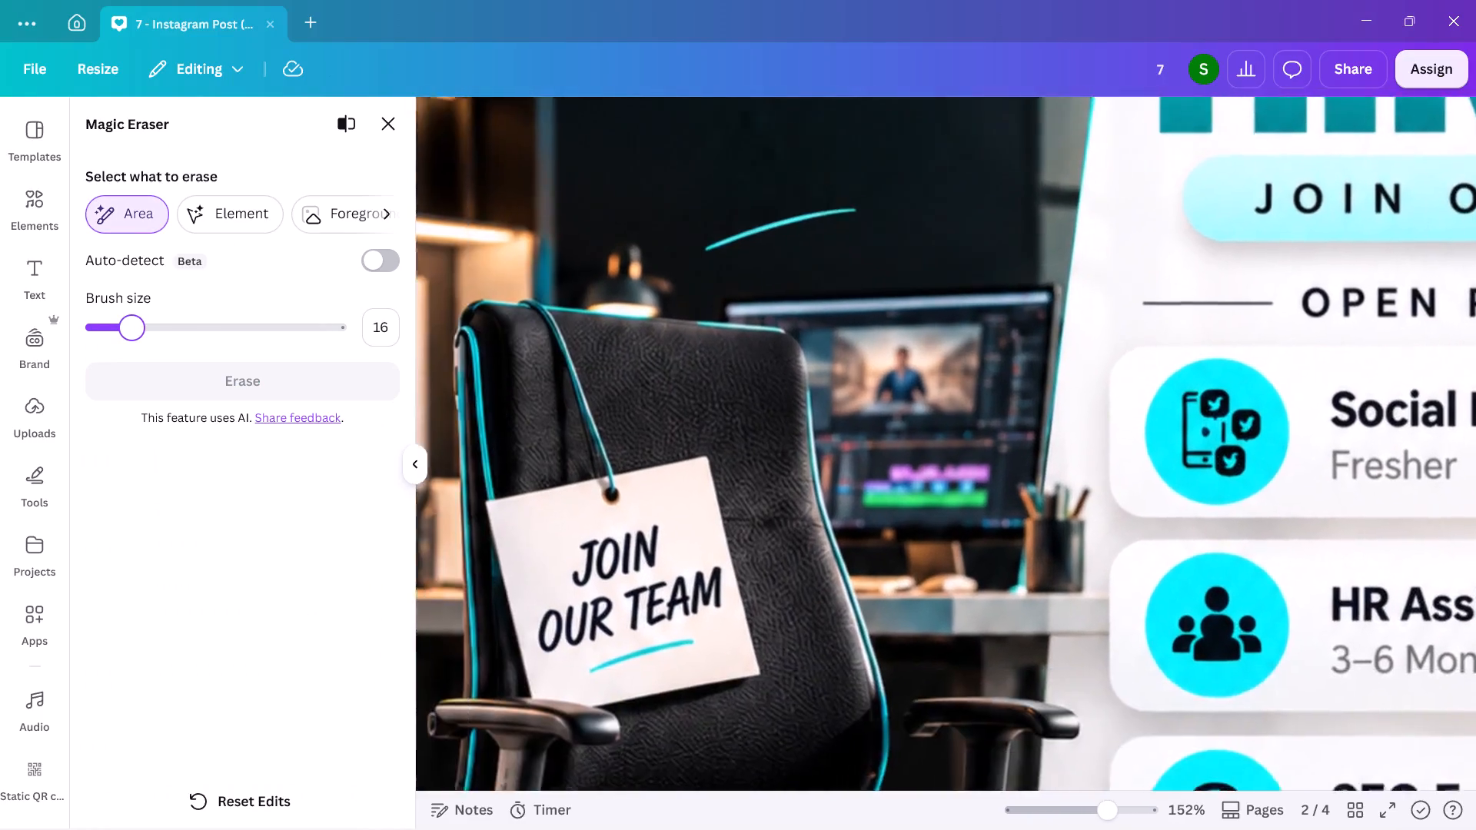
pyautogui.scroll(2, 776, 302)
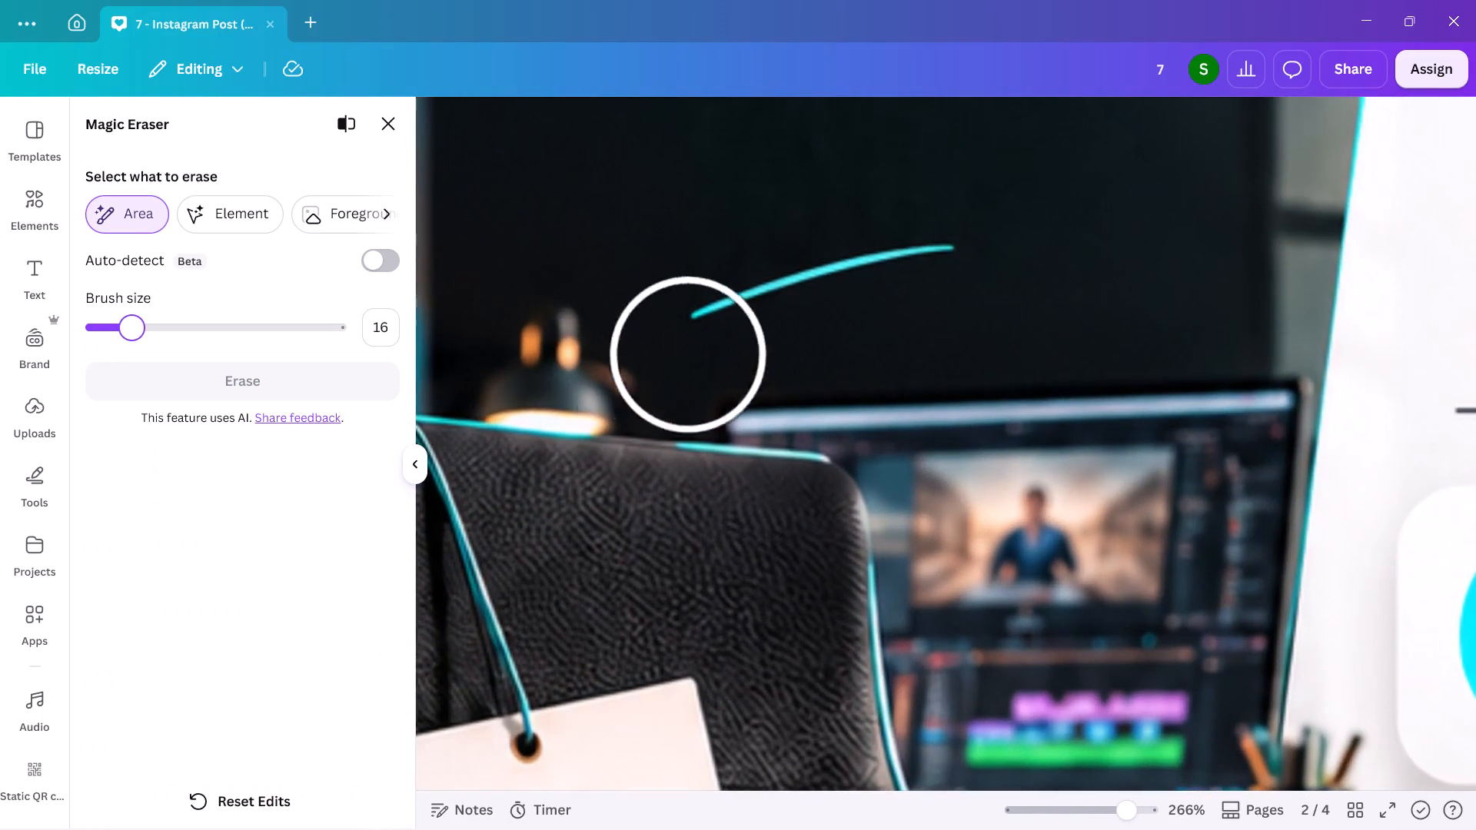
pyautogui.moveTo(125, 320); pyautogui.dragTo(94, 315)
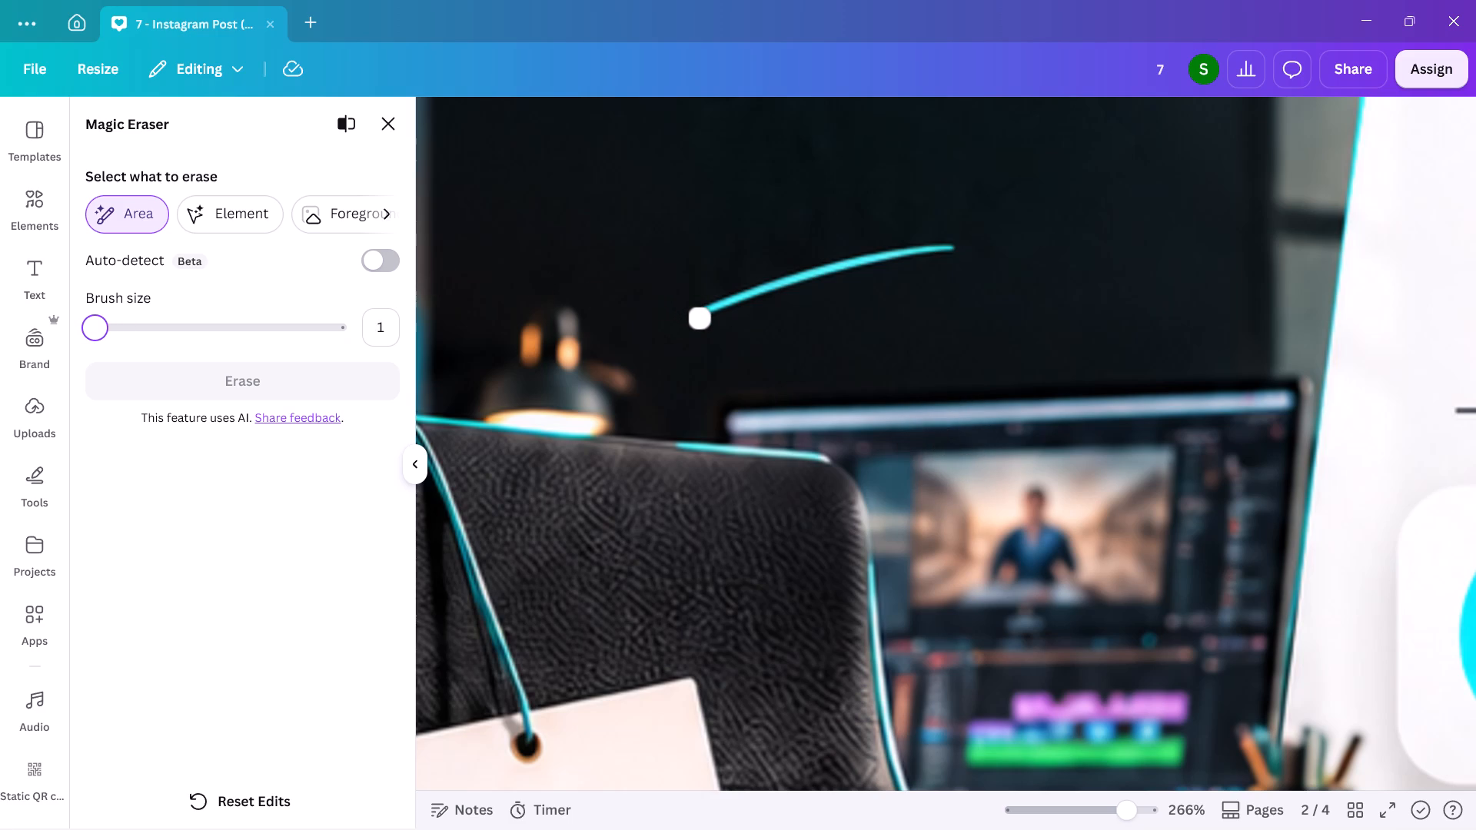
pyautogui.moveTo(697, 315); pyautogui.dragTo(789, 279)
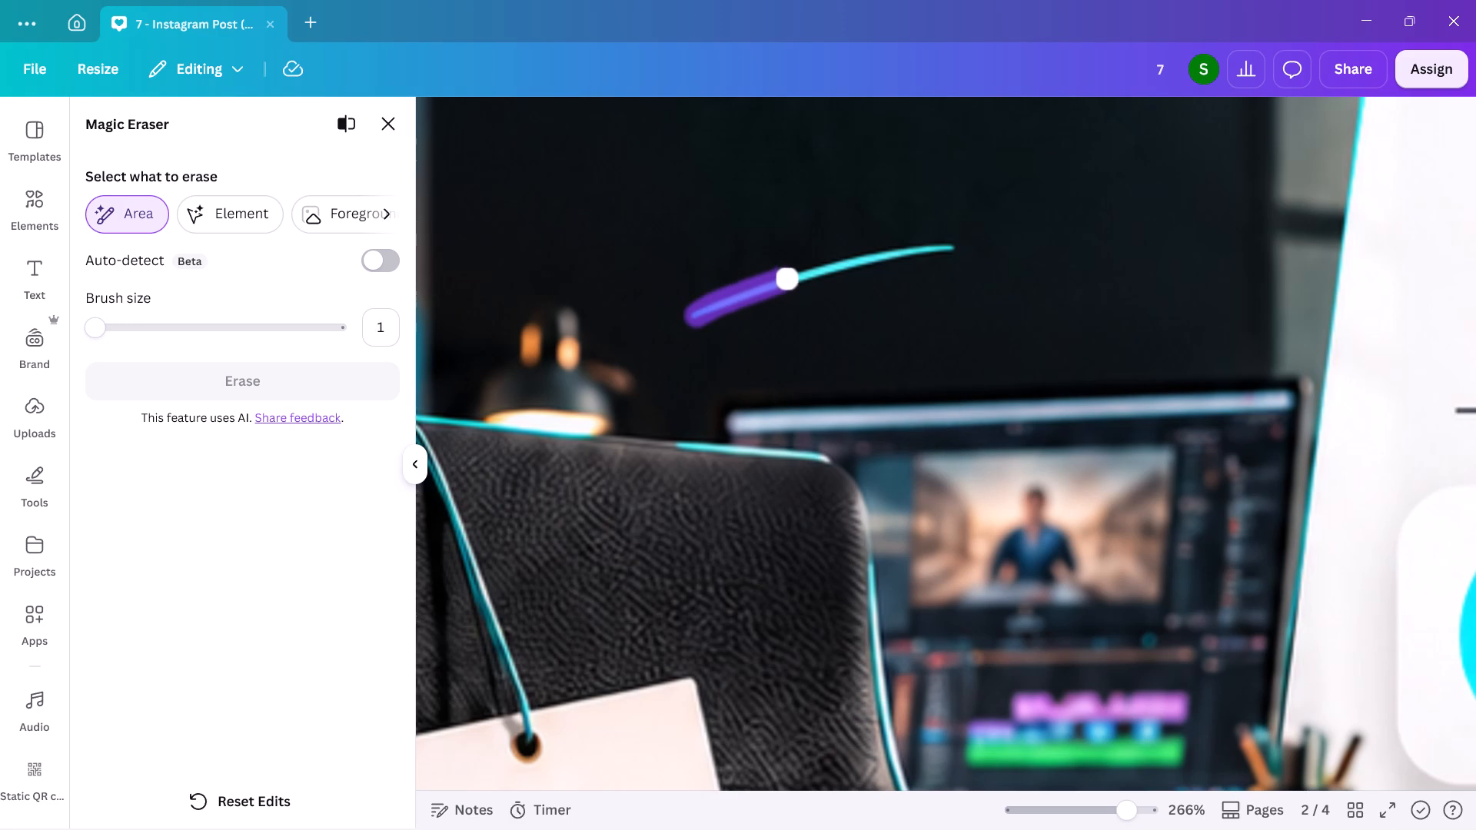
pyautogui.moveTo(789, 279); pyautogui.dragTo(976, 255)
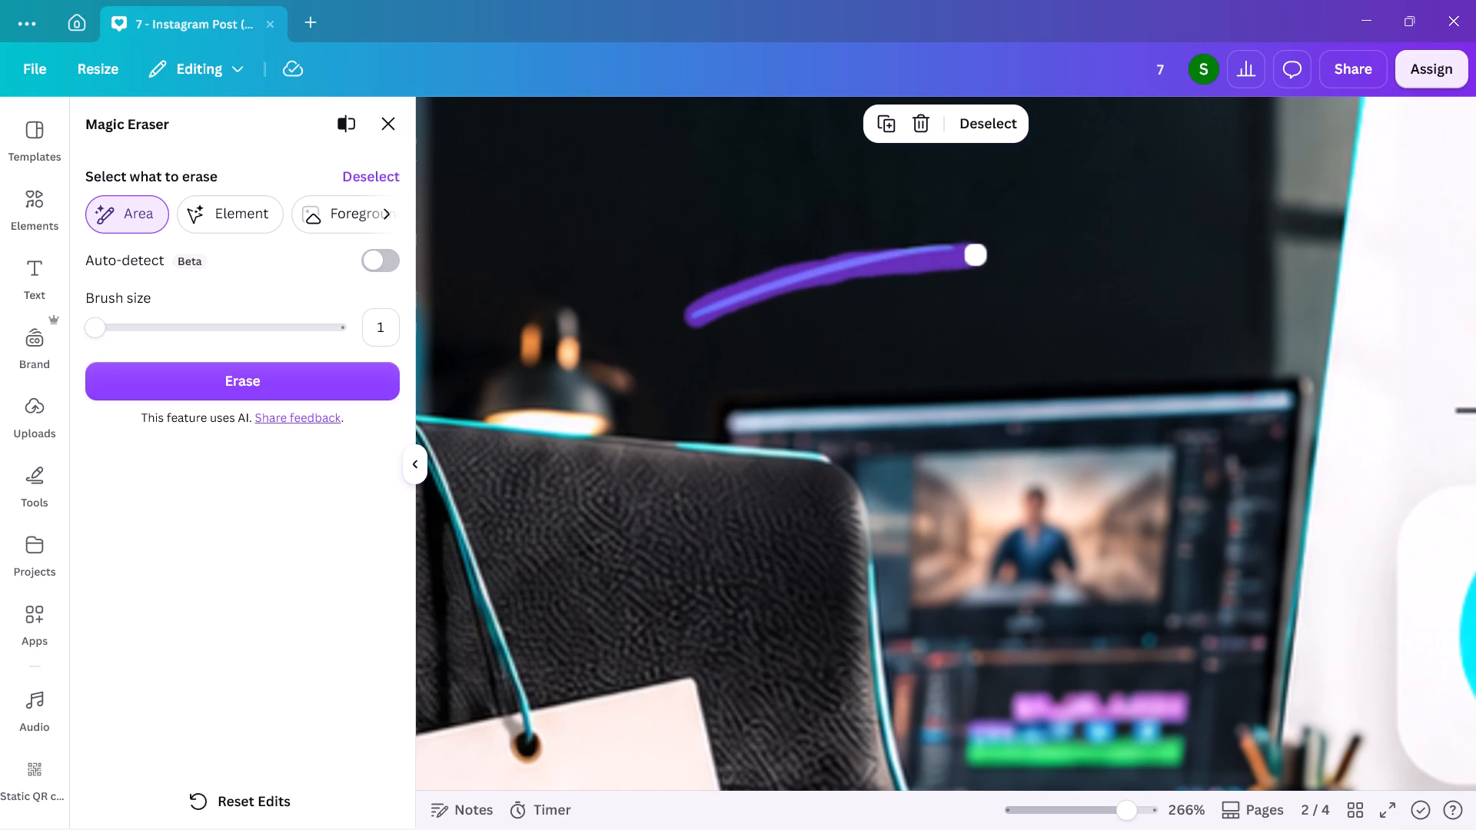
pyautogui.moveTo(949, 248); pyautogui.dragTo(909, 248)
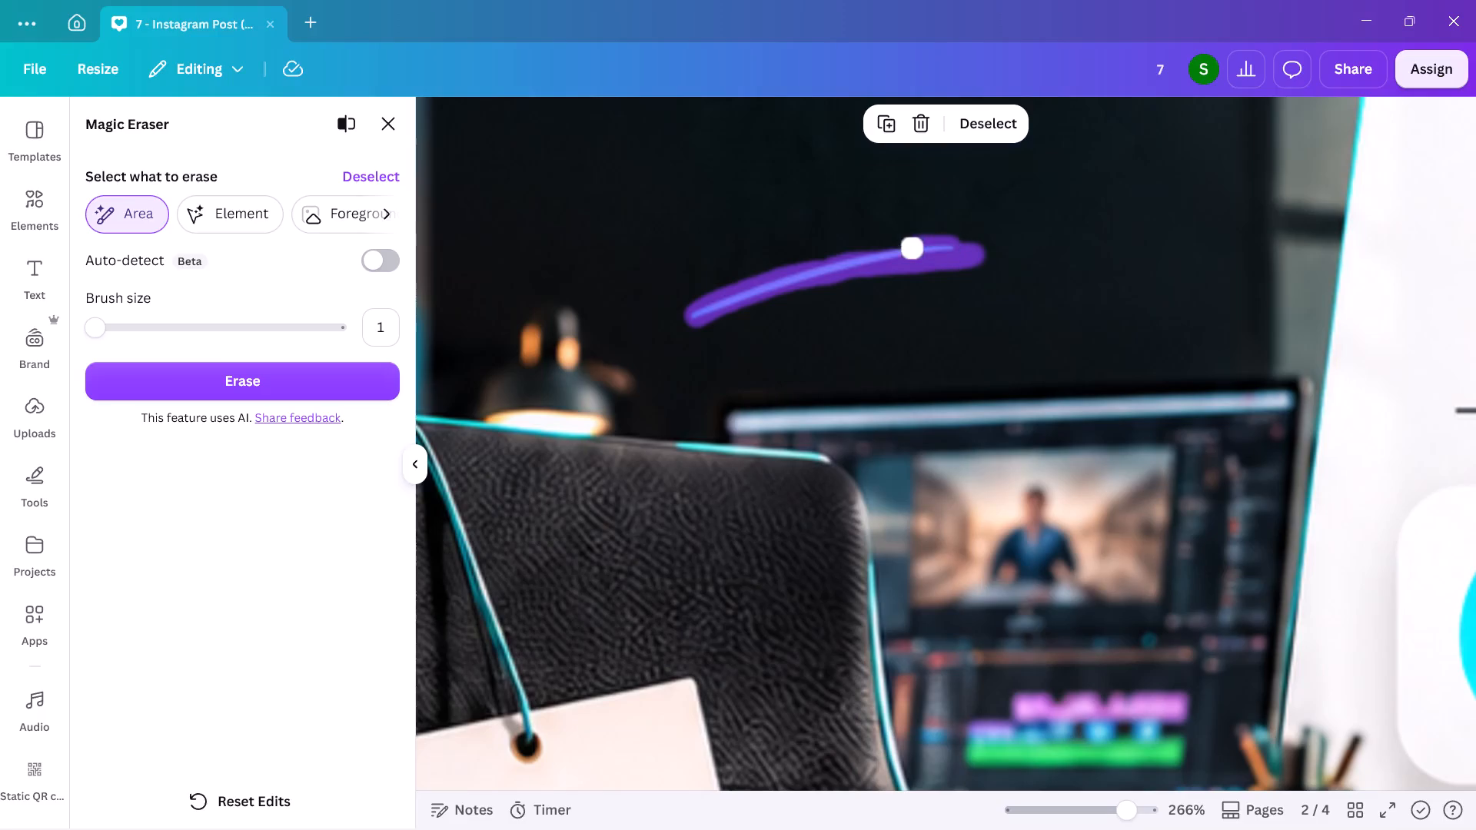
pyautogui.moveTo(909, 248); pyautogui.dragTo(853, 258)
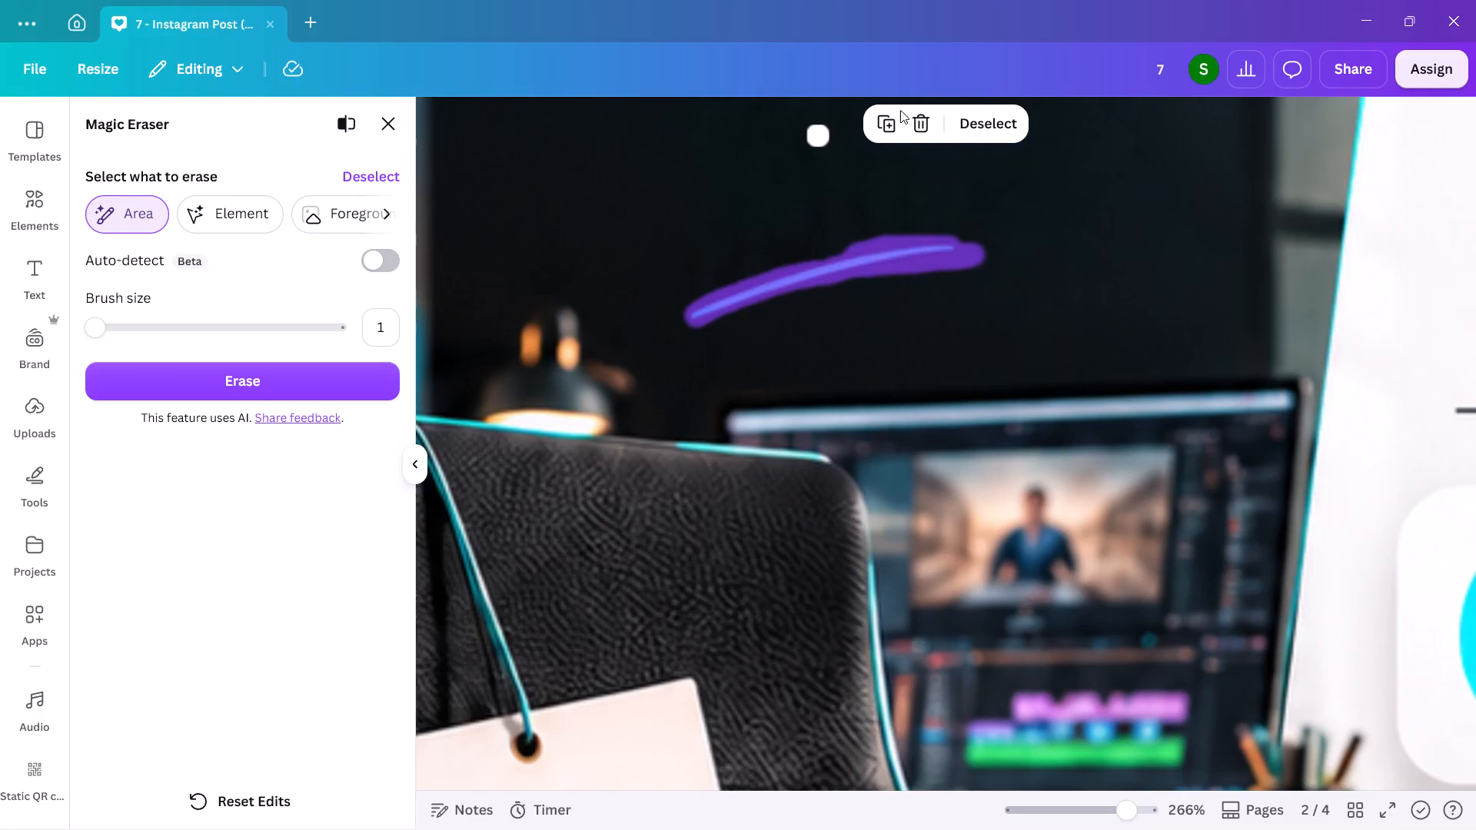
pyautogui.click(926, 123)
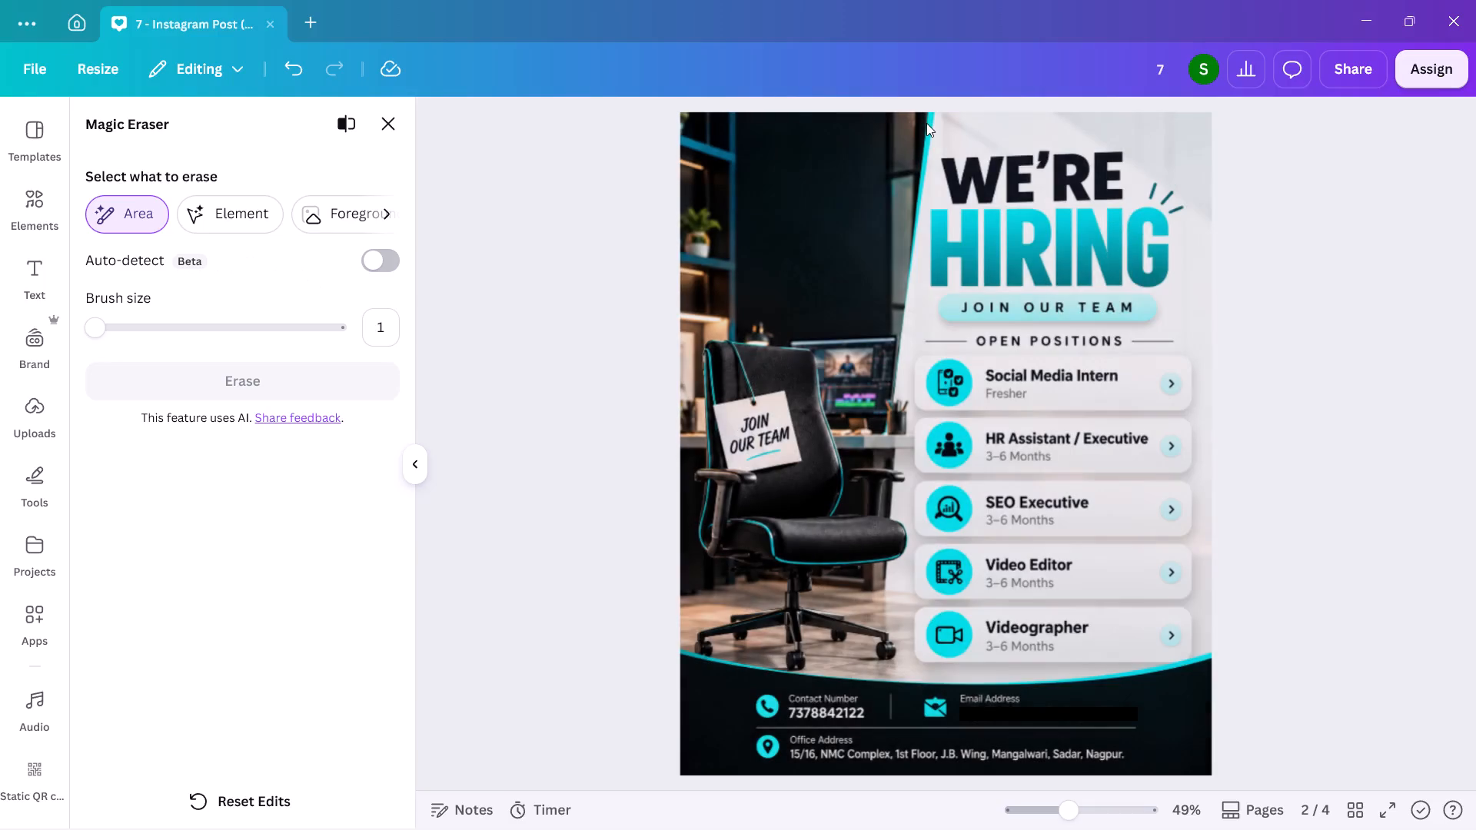
pyautogui.click(393, 114)
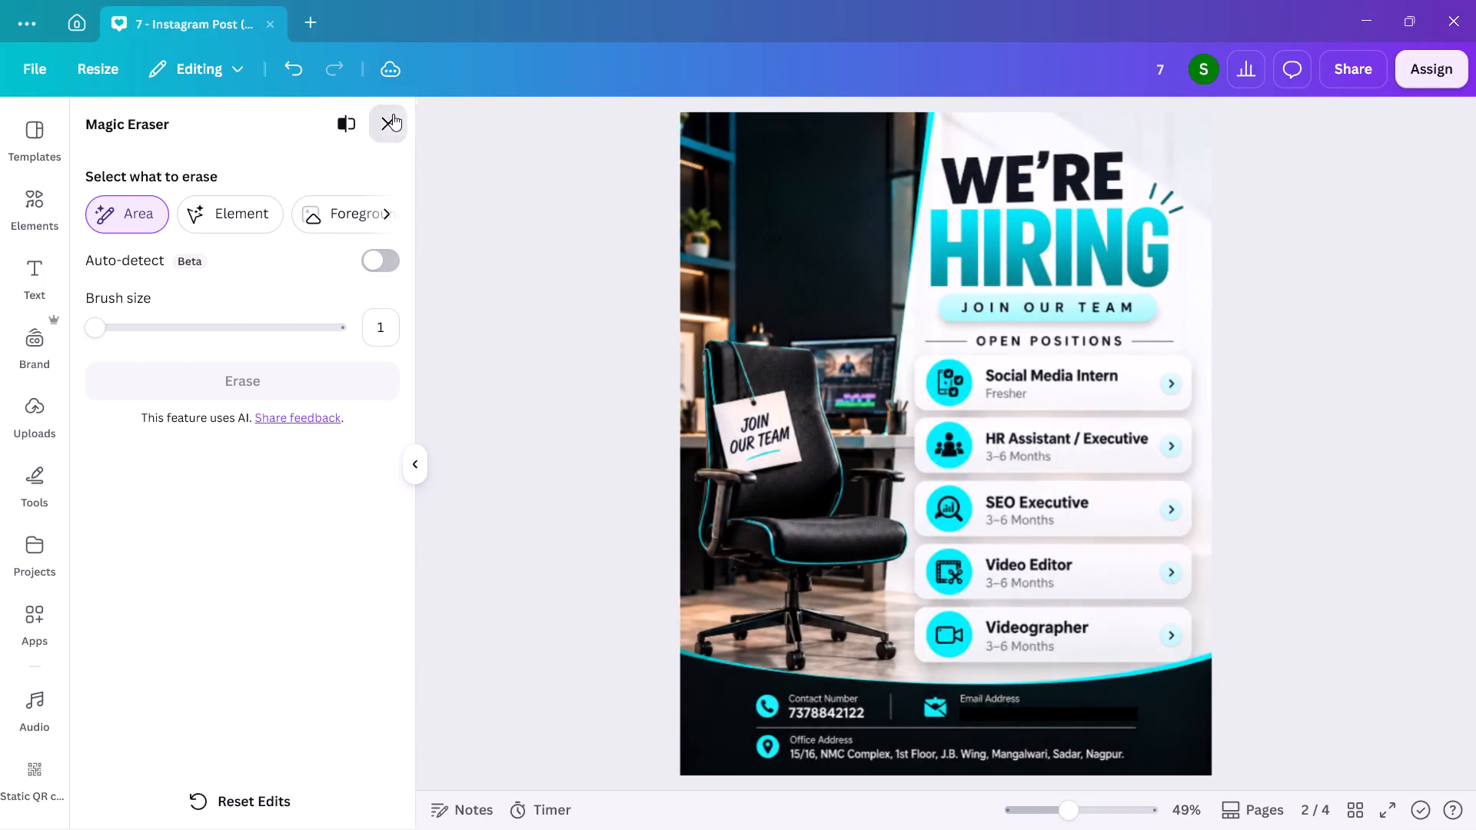
# Move the poster image layer below the logo and grey rectangle layers on page 2.
pyautogui.click(1246, 141)
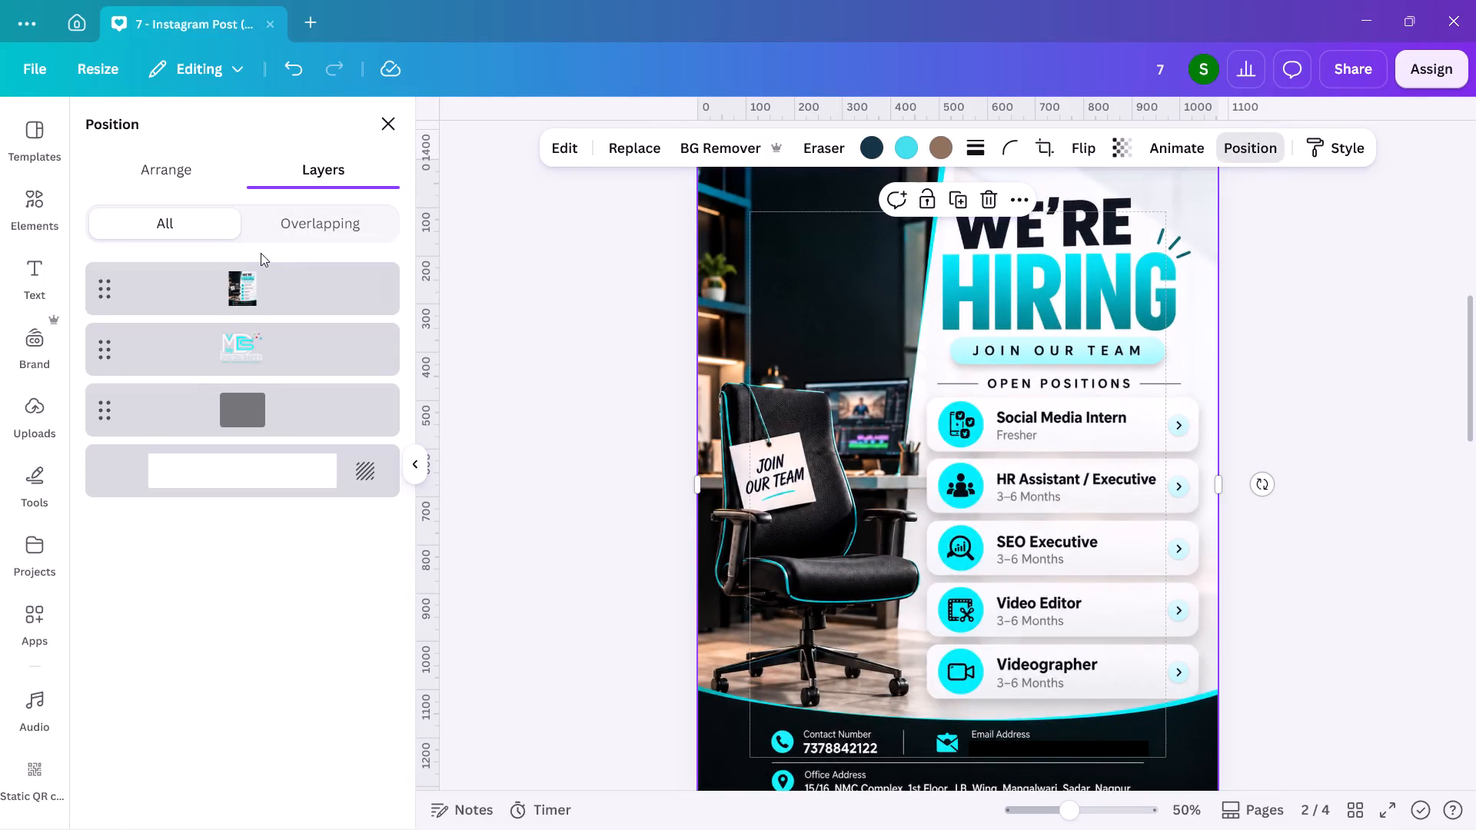
pyautogui.click(261, 253)
pyautogui.moveTo(265, 273); pyautogui.dragTo(259, 431)
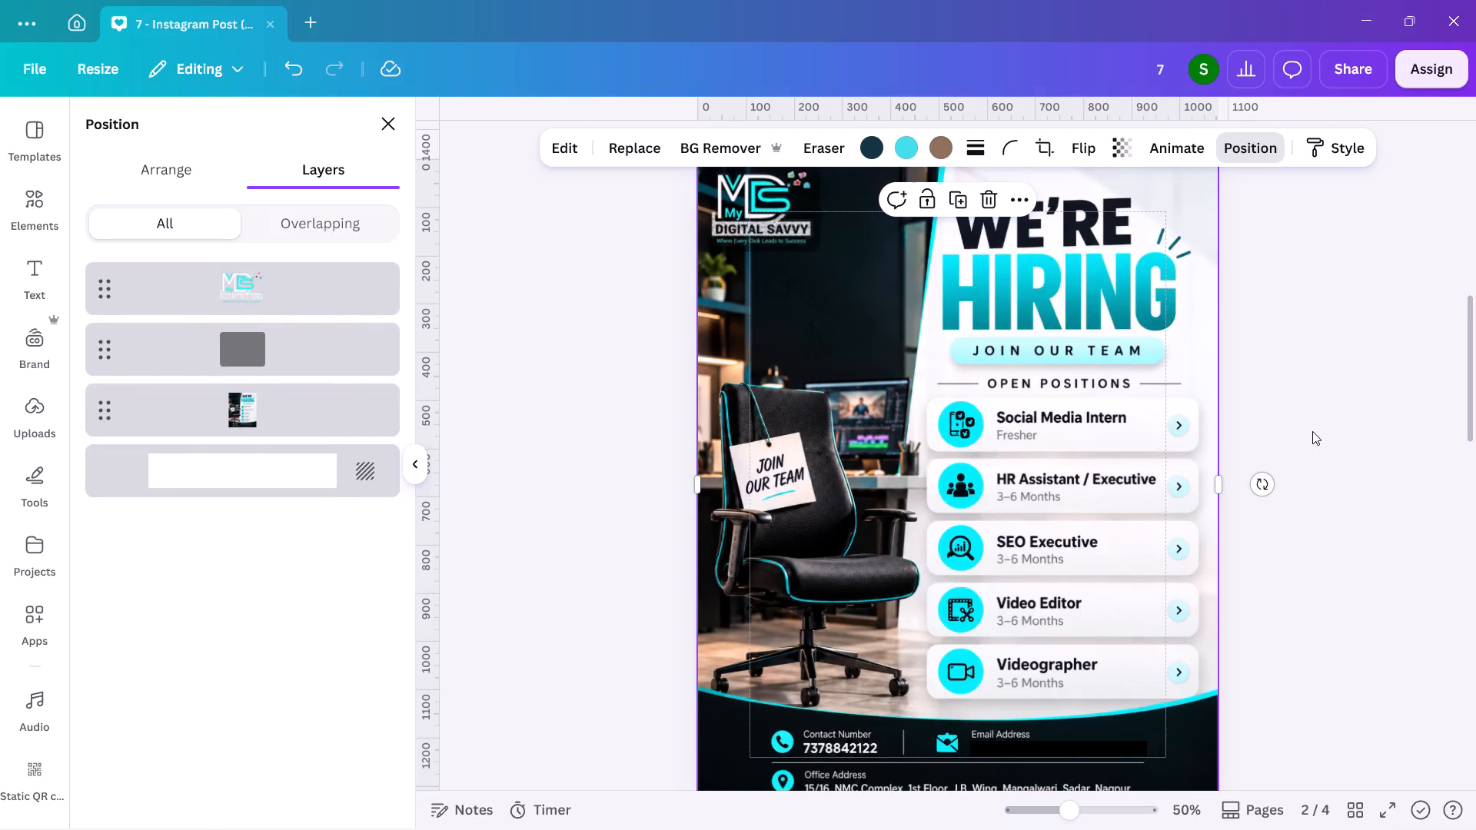
pyautogui.doubleClick(1312, 431)
pyautogui.scroll(-1, 1312, 431)
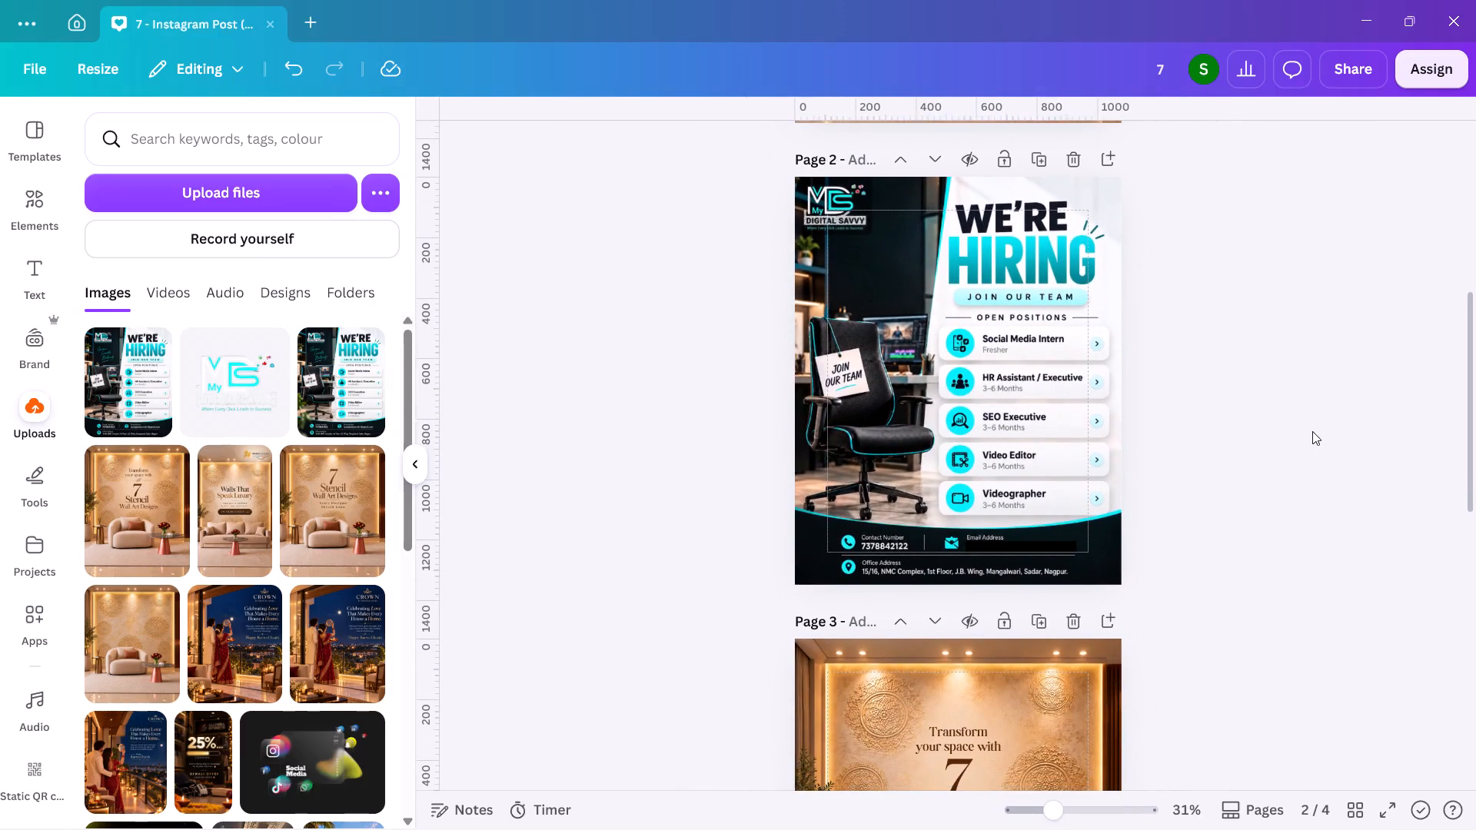
pyautogui.scroll(-1, 1312, 431)
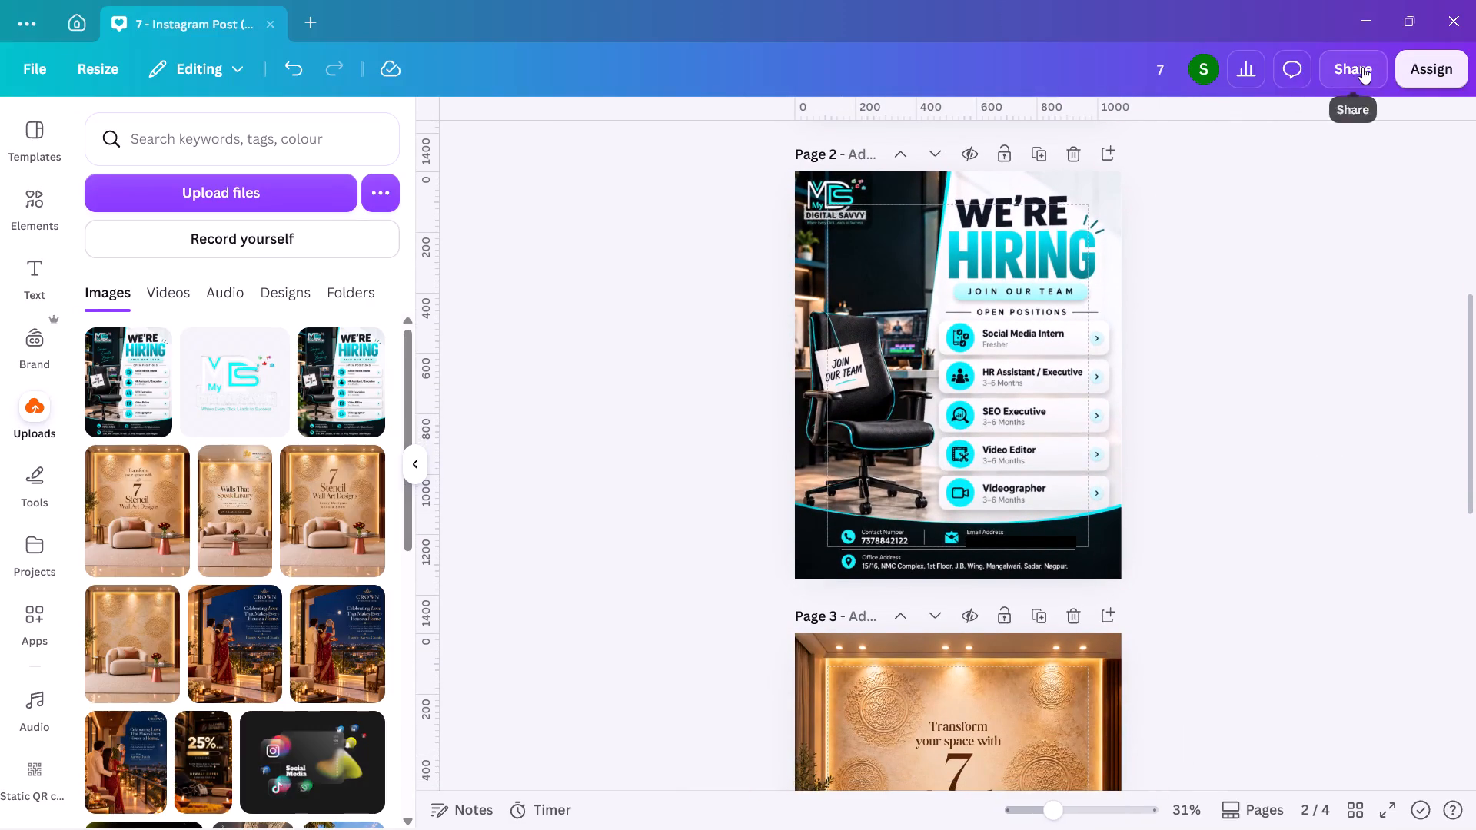
pyautogui.click(1362, 68)
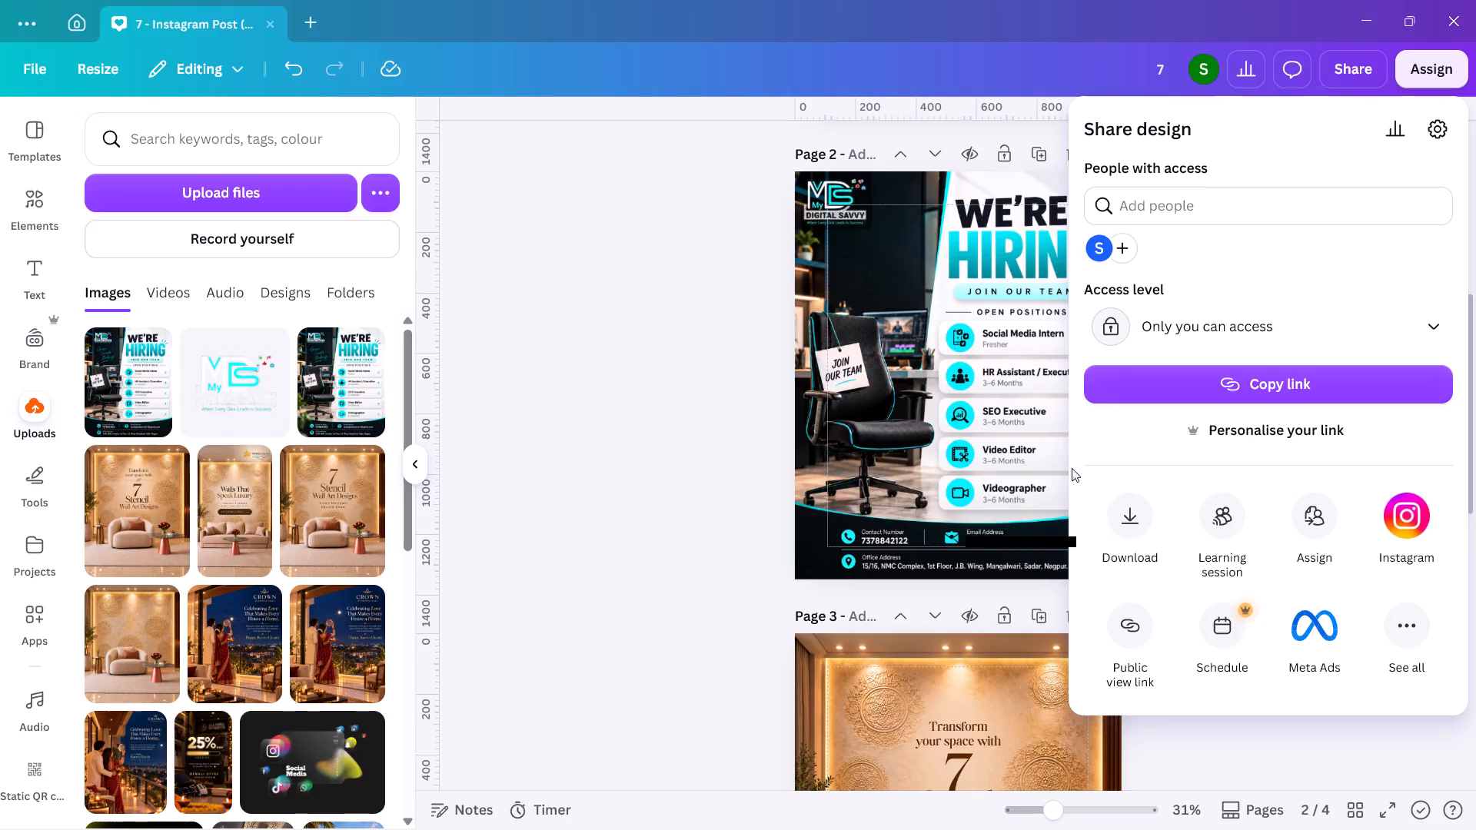
pyautogui.click(1103, 506)
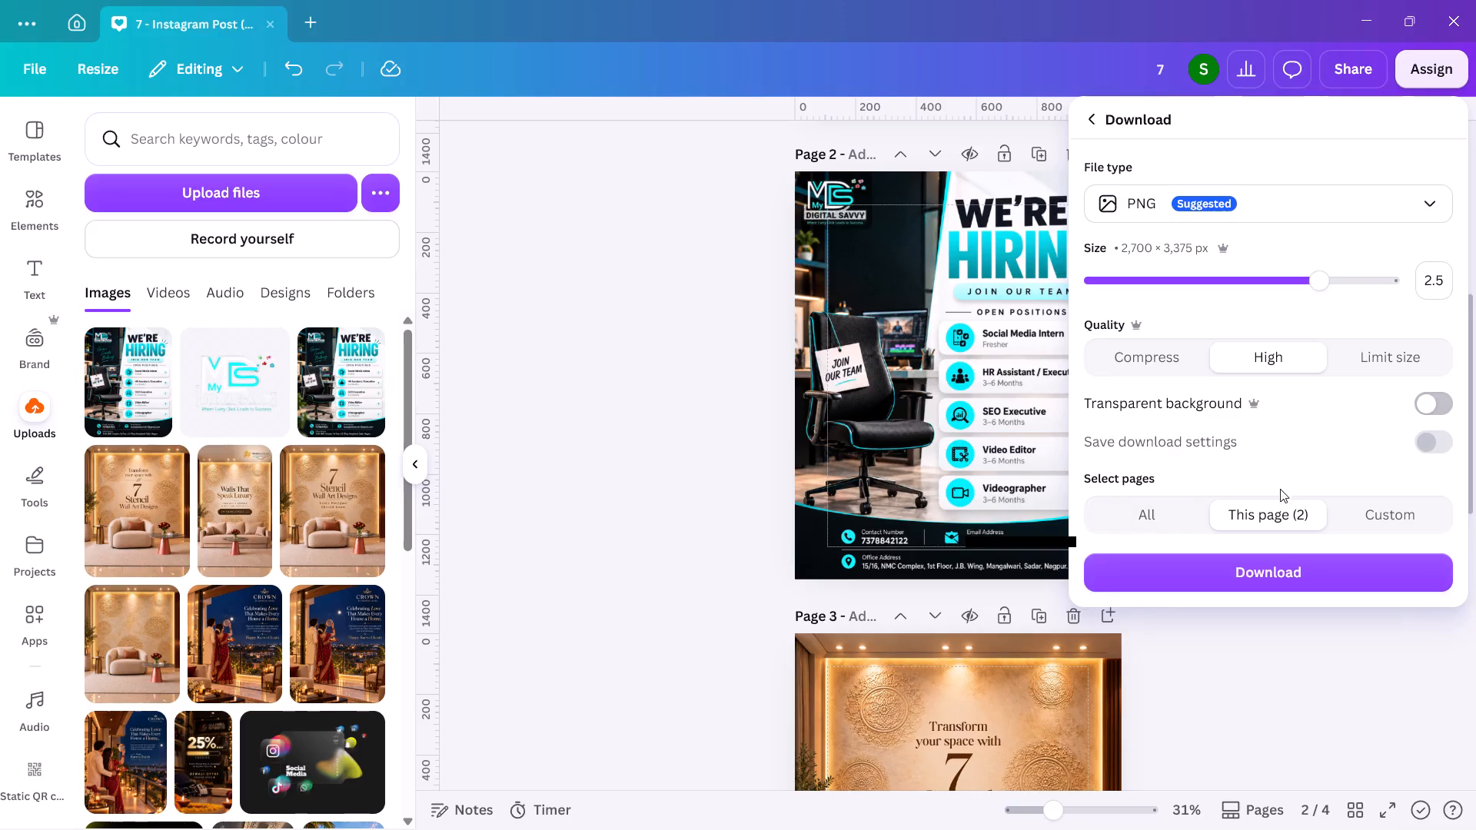
pyautogui.click(1279, 563)
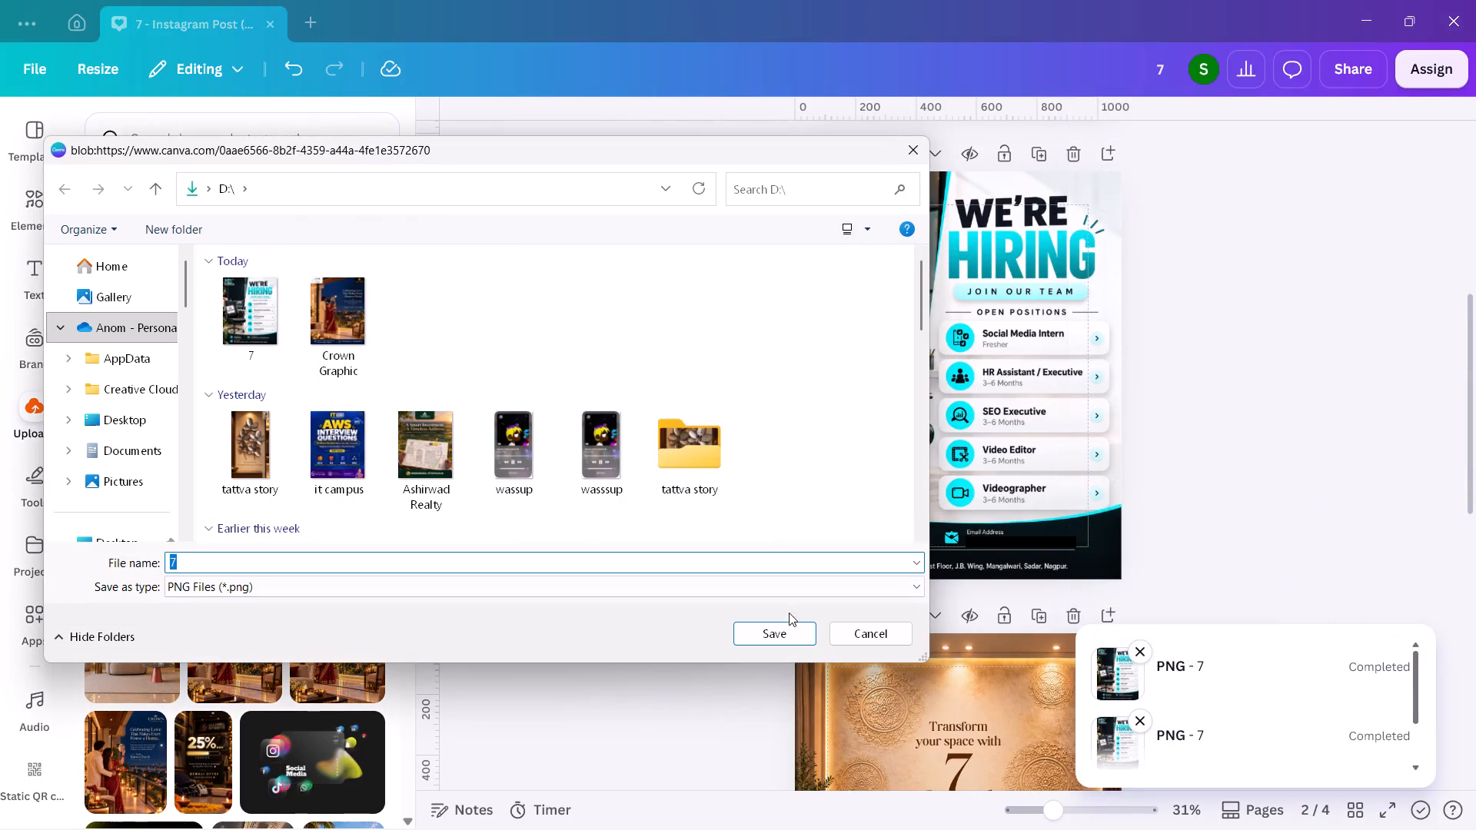
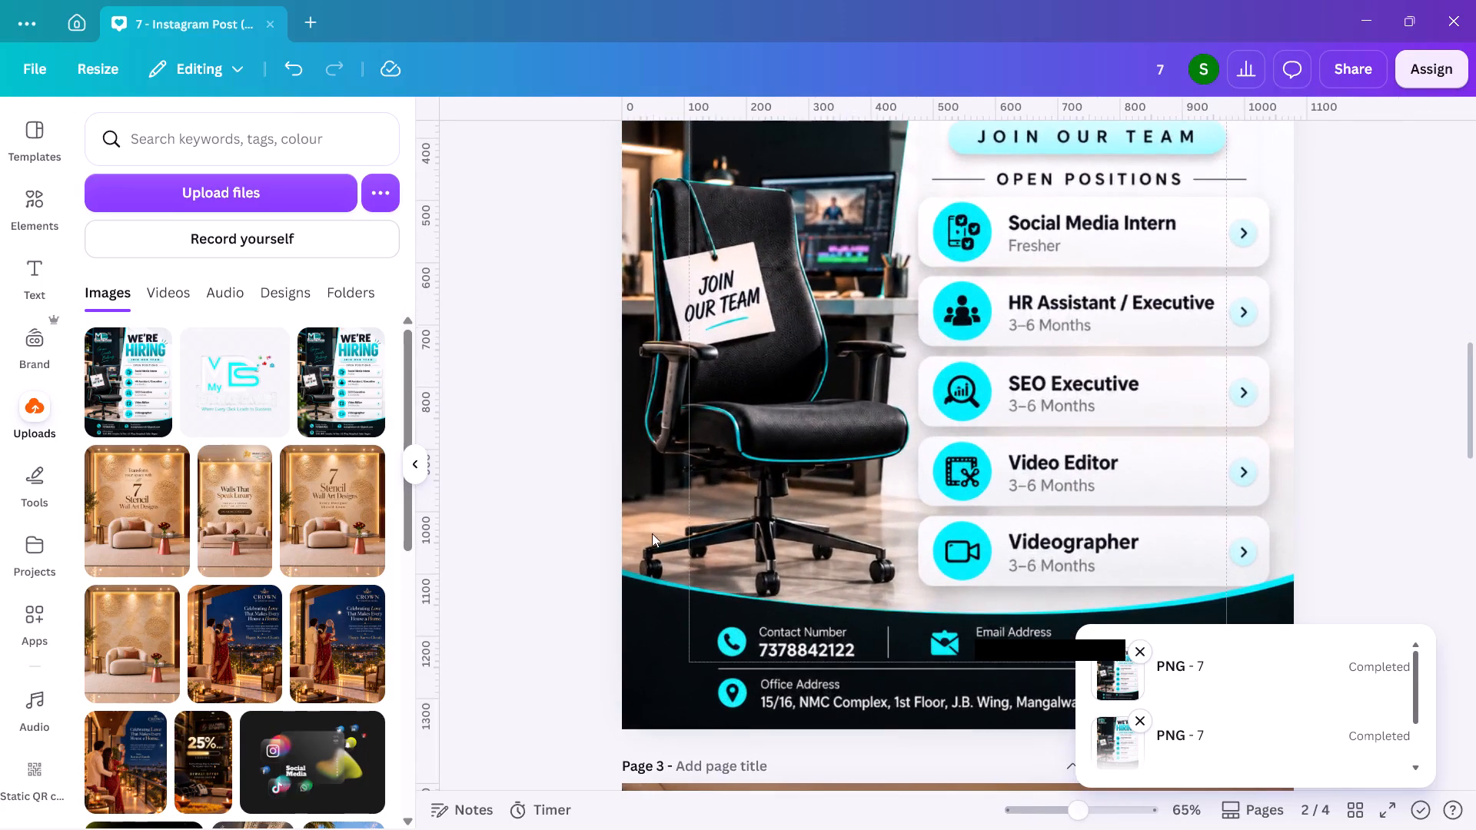
pyautogui.press('r')
pyautogui.click(917, 346)
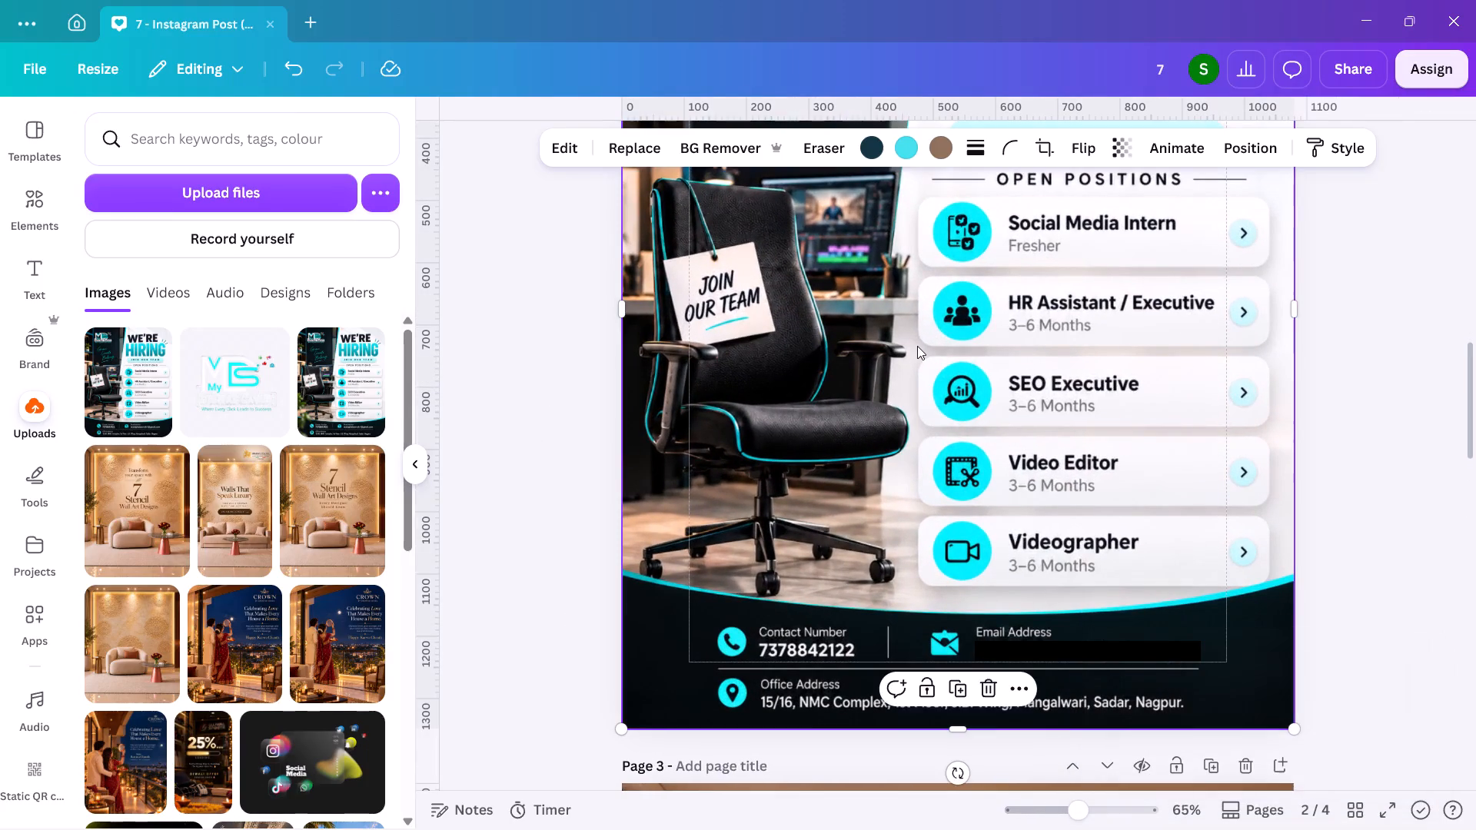
pyautogui.press('r')
pyautogui.moveTo(972, 344); pyautogui.dragTo(833, 475)
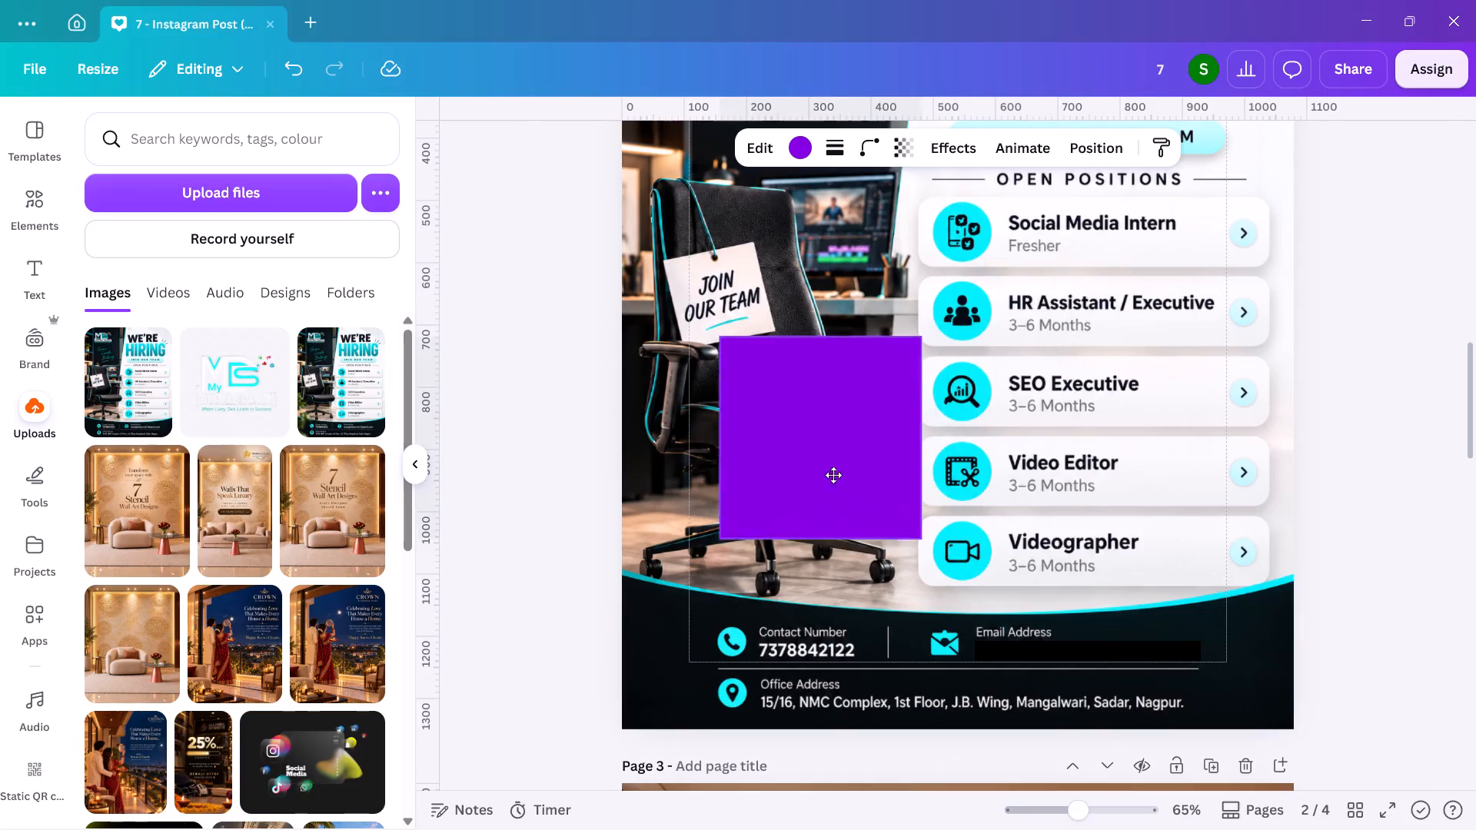
pyautogui.moveTo(833, 475); pyautogui.dragTo(762, 526)
pyautogui.moveTo(739, 390); pyautogui.dragTo(739, 535)
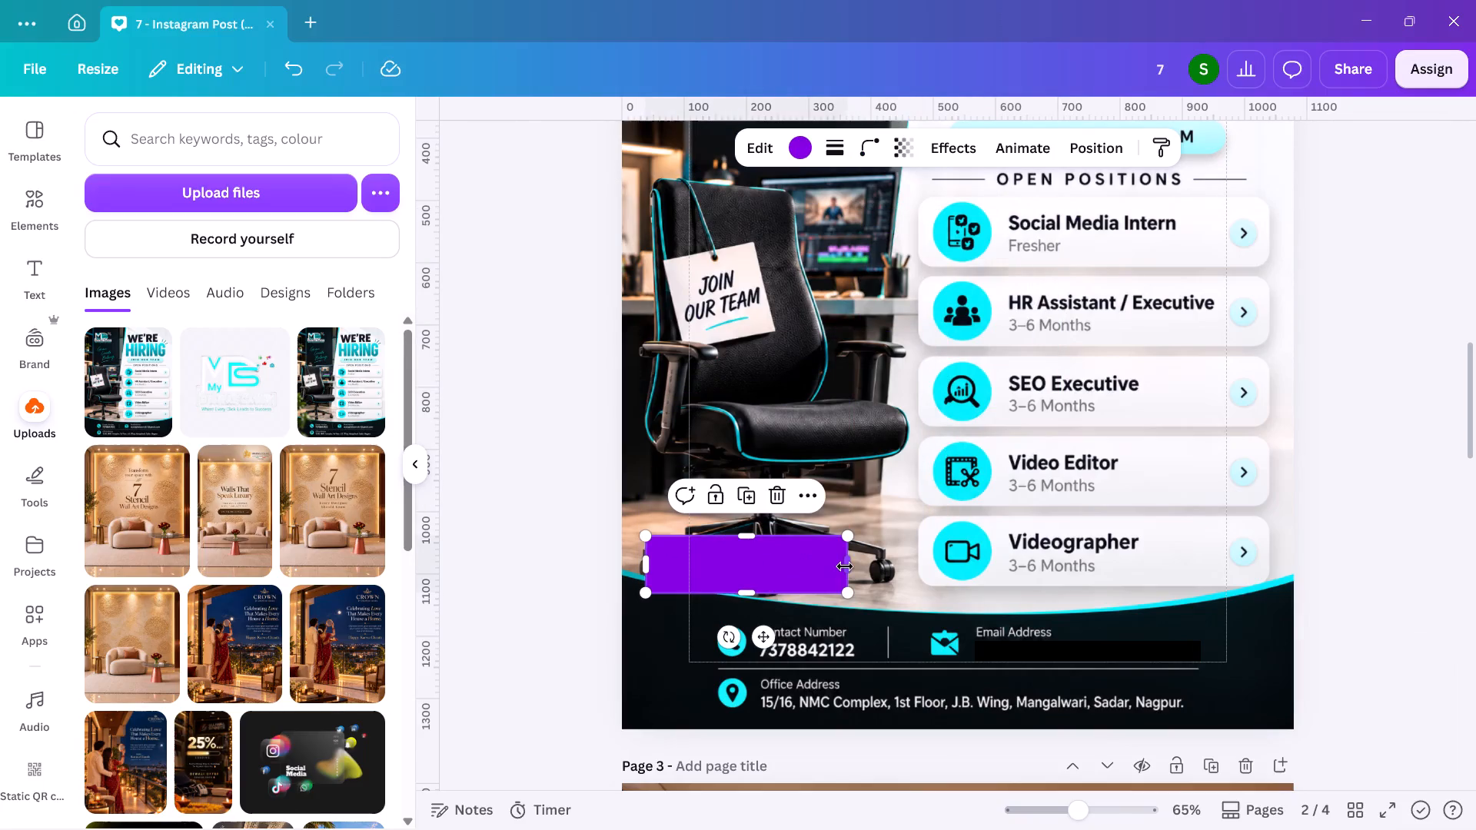
pyautogui.moveTo(845, 566); pyautogui.dragTo(894, 556)
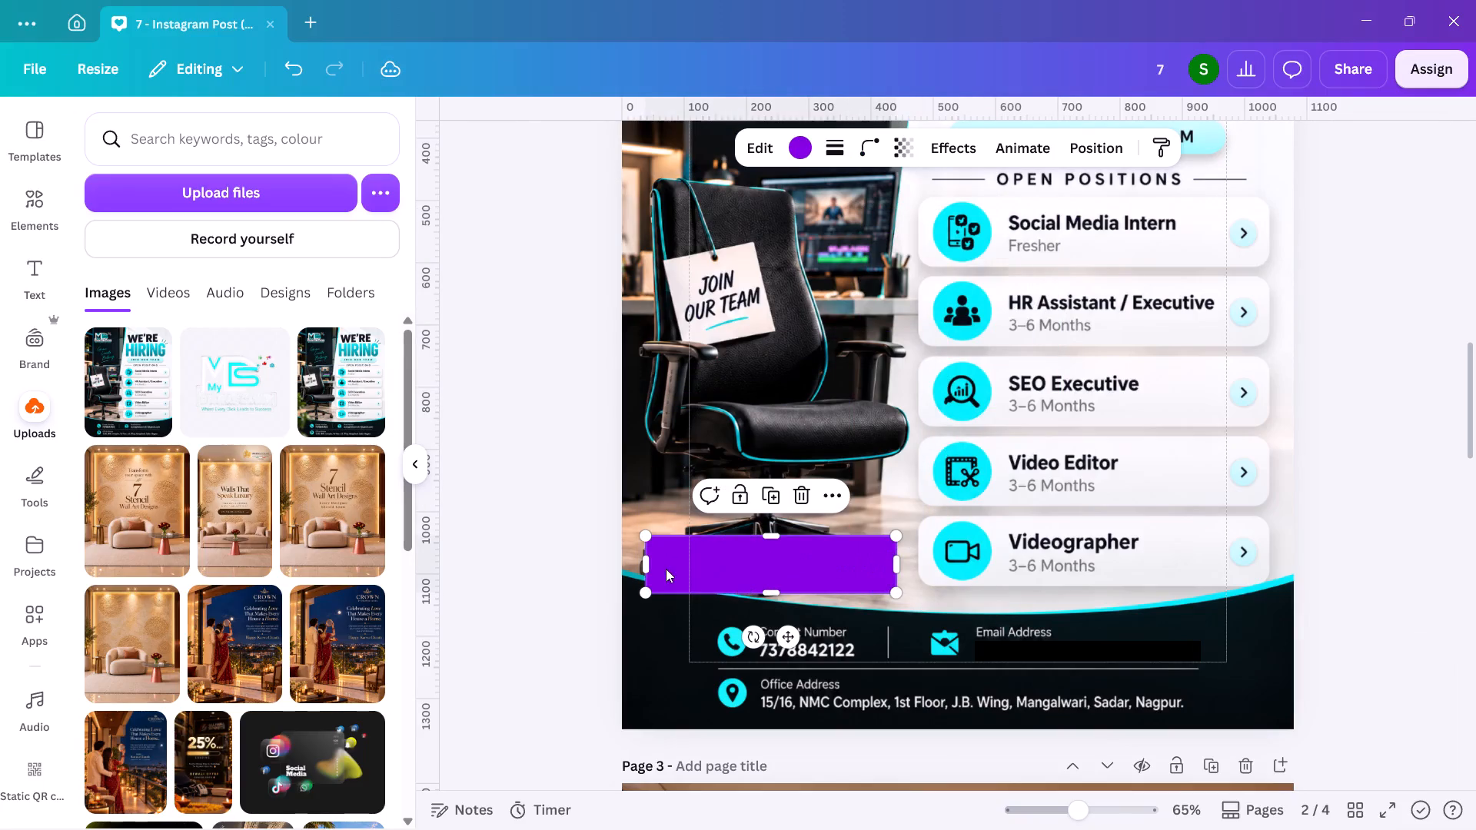
pyautogui.moveTo(647, 563); pyautogui.dragTo(638, 563)
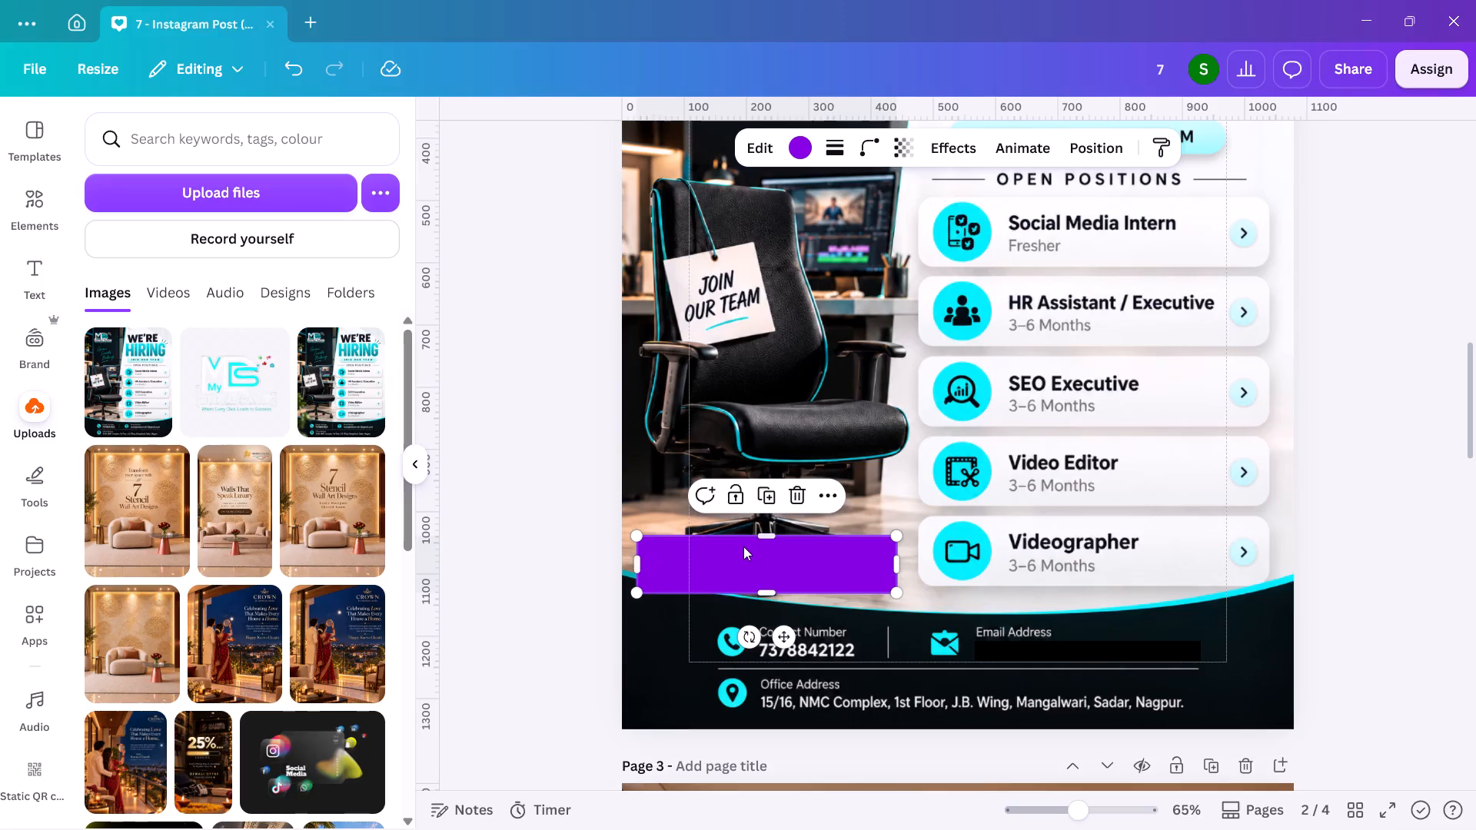
pyautogui.moveTo(743, 546); pyautogui.dragTo(739, 535)
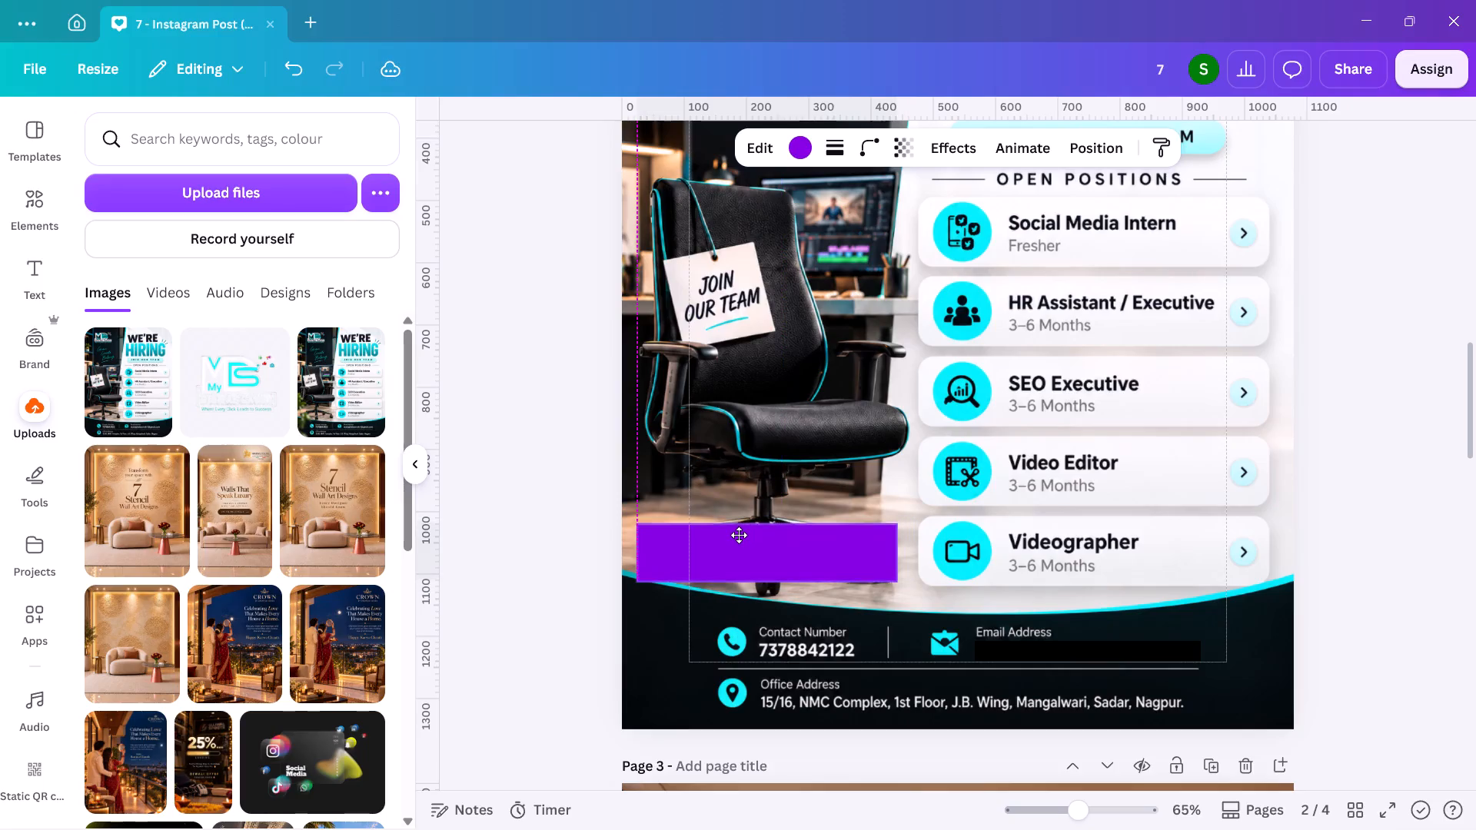
pyautogui.moveTo(739, 535); pyautogui.dragTo(739, 536)
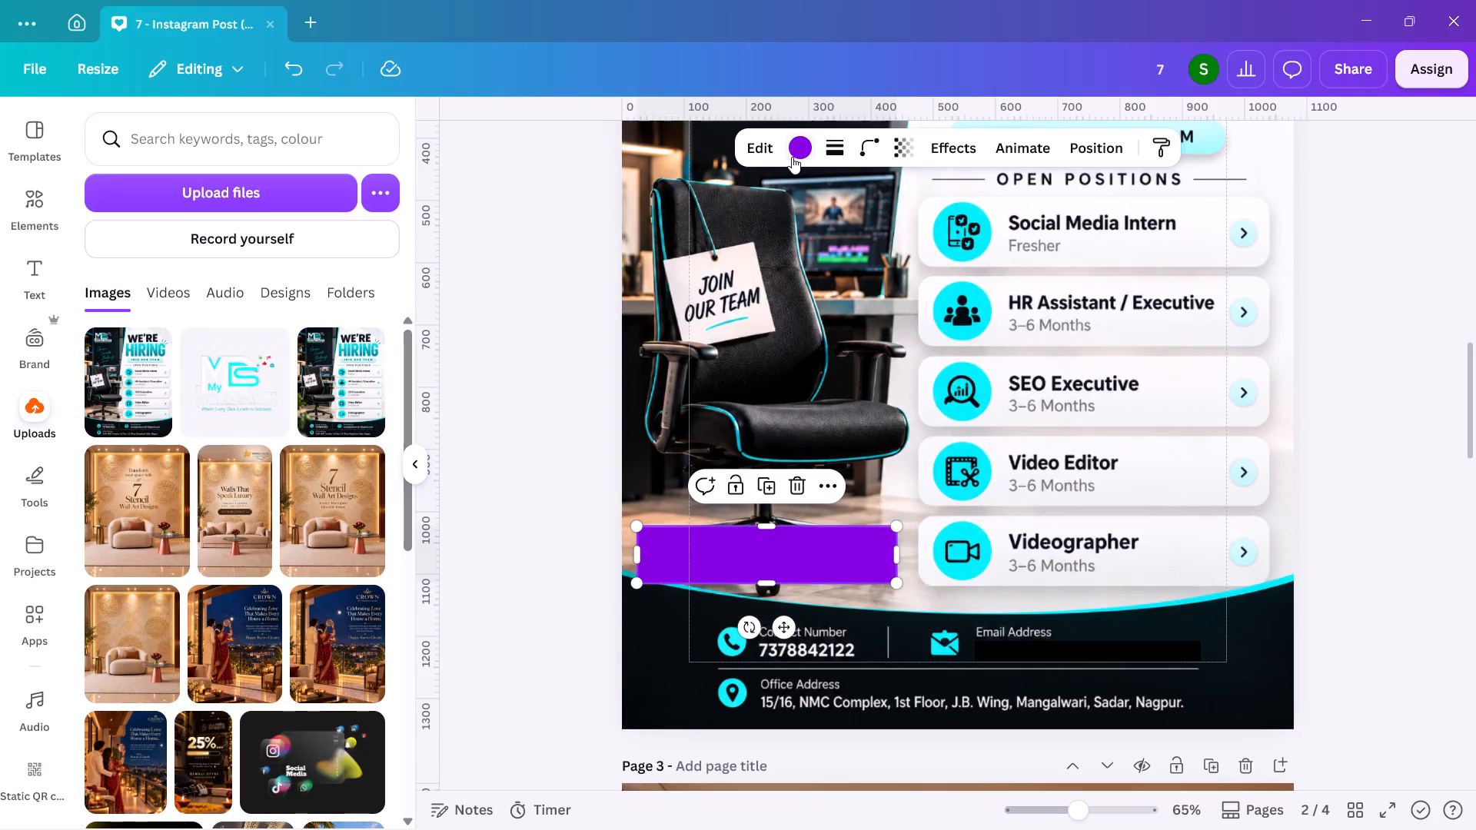
# Fill the rectangle with the bright cyan from the hiring poster's photo colours.
pyautogui.click(793, 157)
pyautogui.scroll(1, 793, 157)
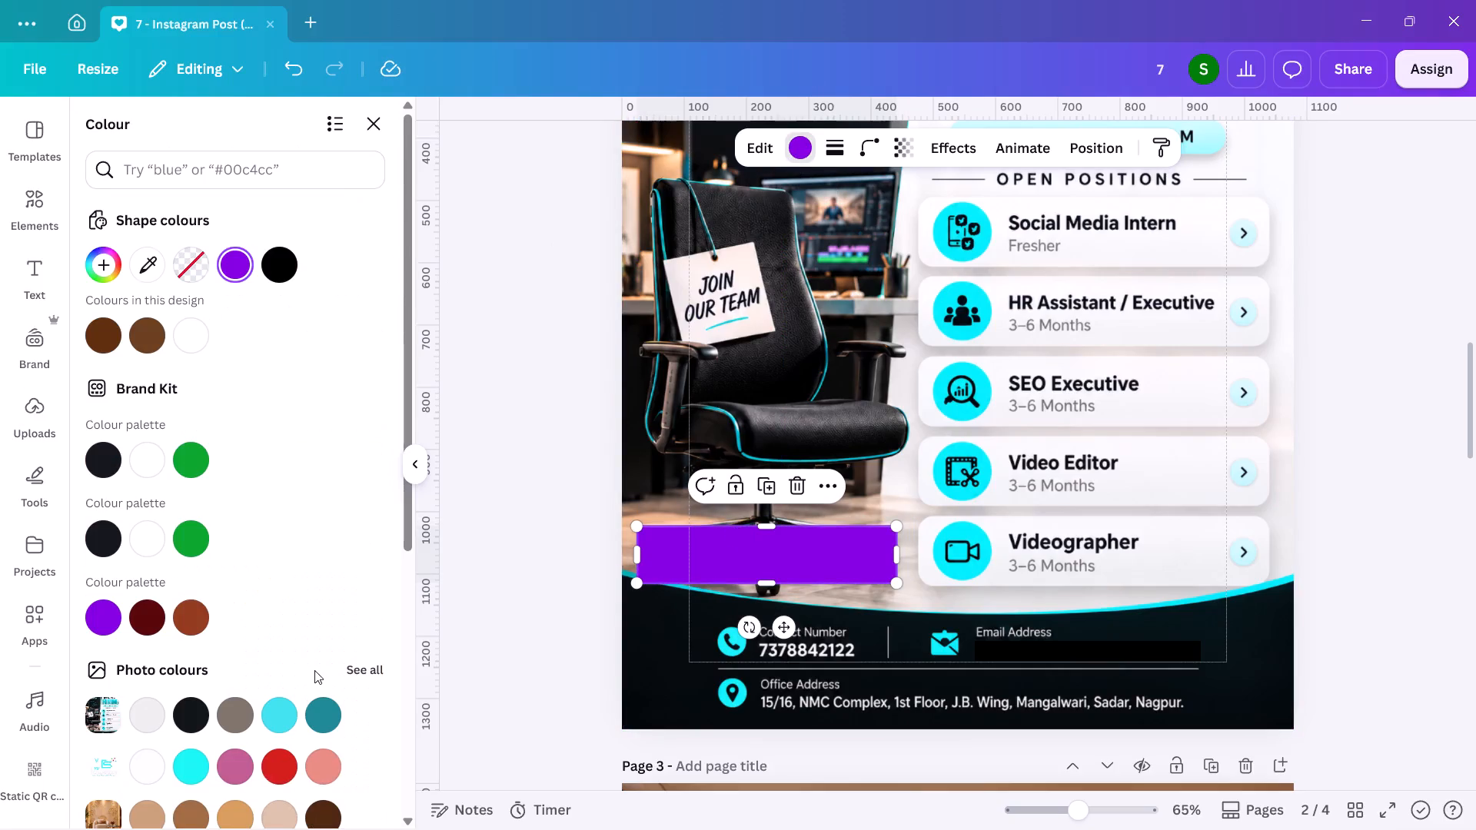
pyautogui.scroll(1, 314, 670)
pyautogui.click(292, 718)
pyautogui.scroll(-1, 310, 704)
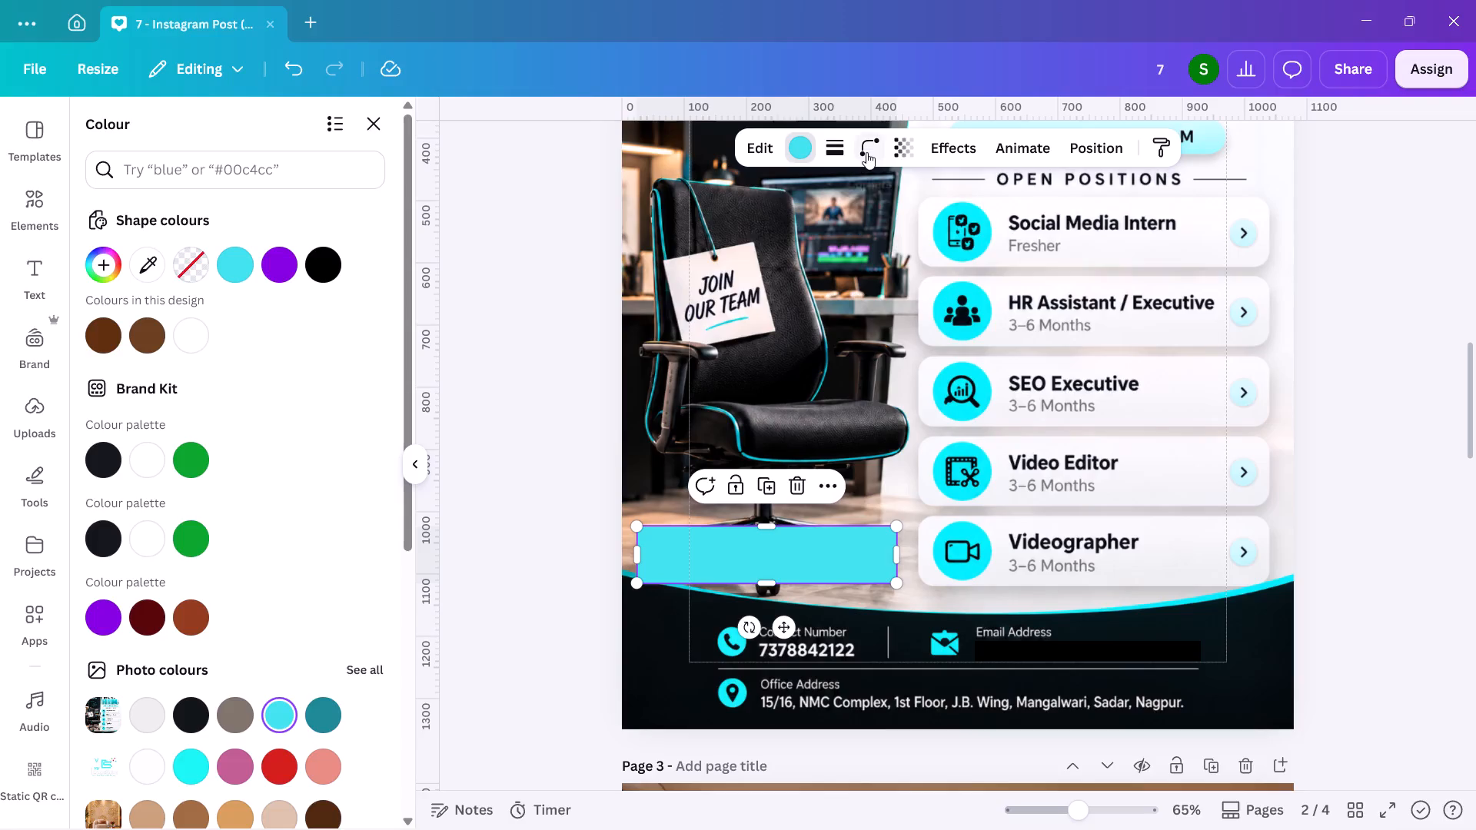
pyautogui.scroll(-1, 866, 152)
# Round the cyan rectangle's corners so it becomes a pill-shaped banner.
pyautogui.click(866, 152)
pyautogui.hscroll(-1, 834, 204)
pyautogui.moveTo(788, 229); pyautogui.dragTo(856, 228)
pyautogui.hscroll(1, 819, 227)
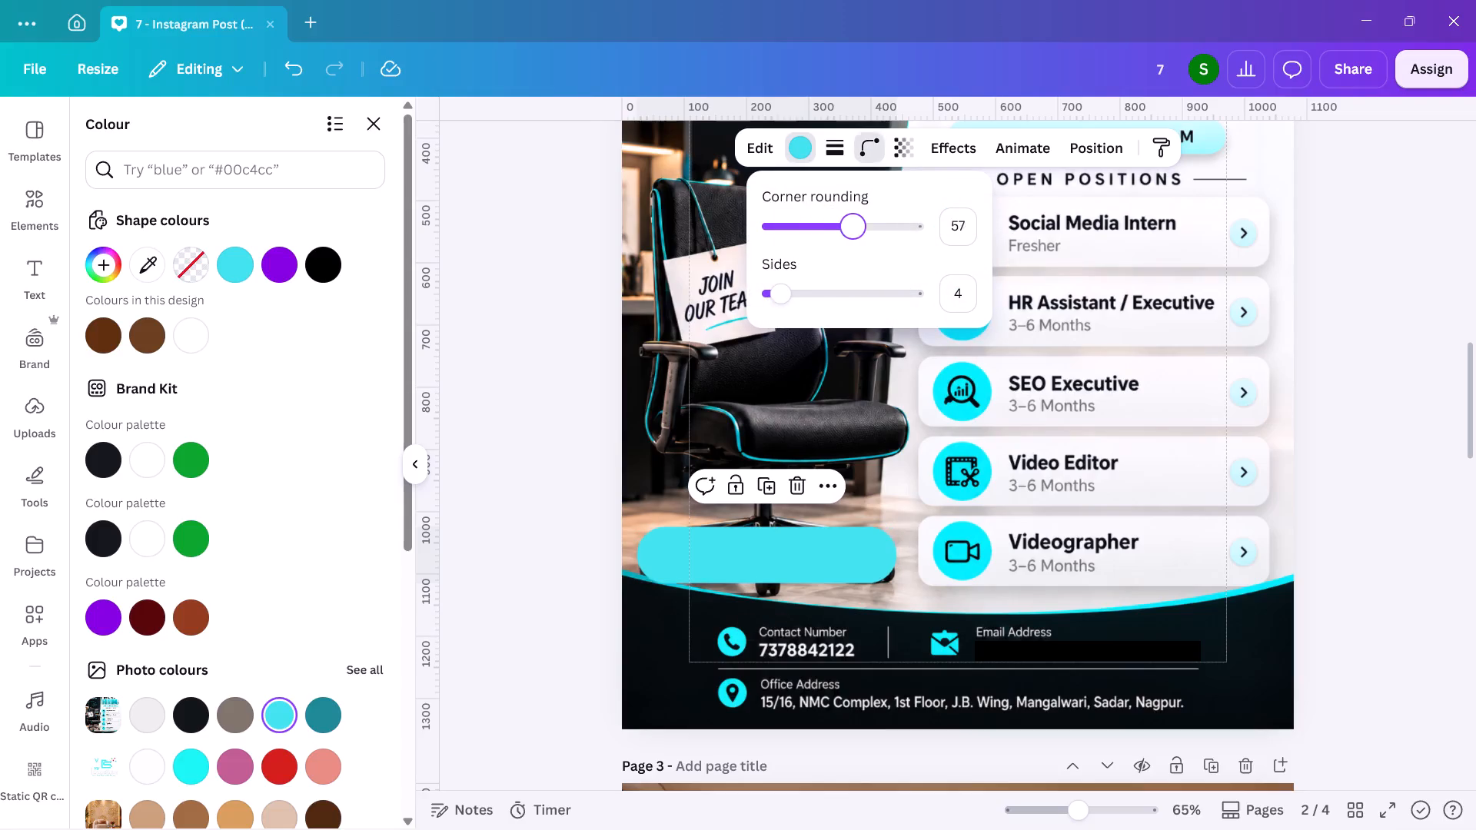
pyautogui.moveTo(856, 228); pyautogui.dragTo(866, 230)
pyautogui.hscroll(1, 856, 228)
pyautogui.scroll(1, 863, 244)
pyautogui.click(820, 540)
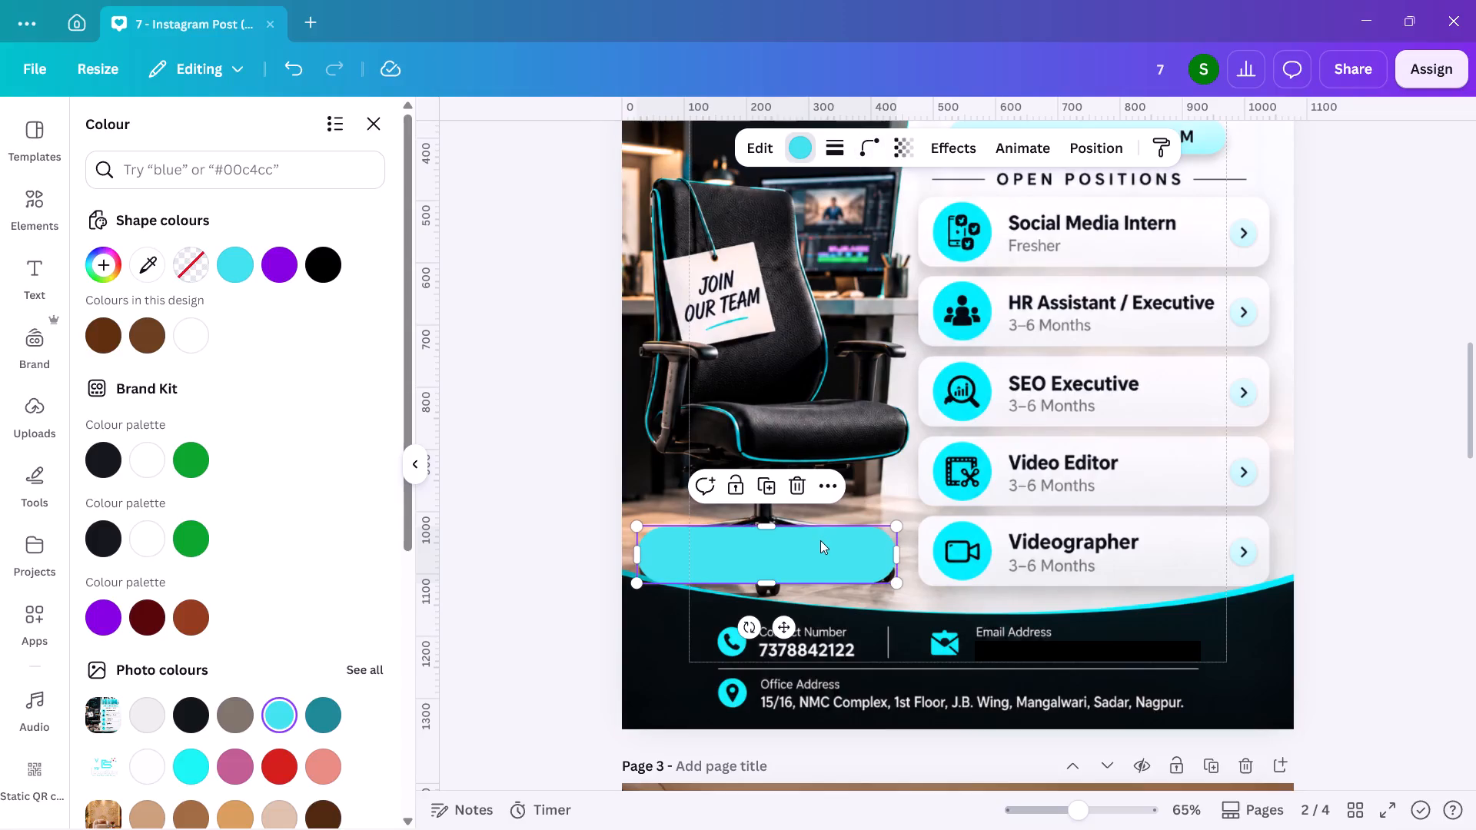
pyautogui.scroll(-1, 821, 540)
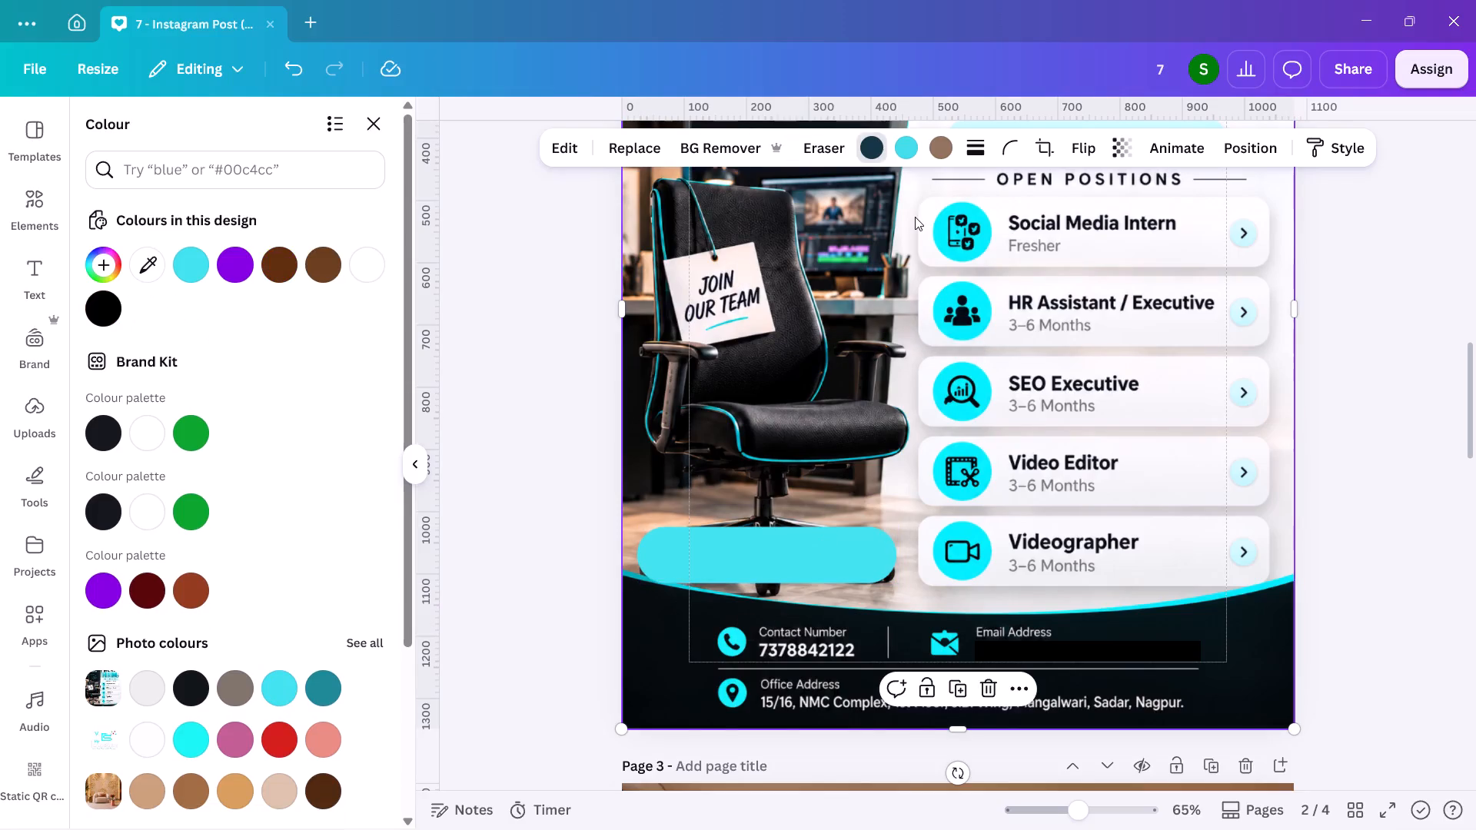
pyautogui.hscroll(-1, 915, 217)
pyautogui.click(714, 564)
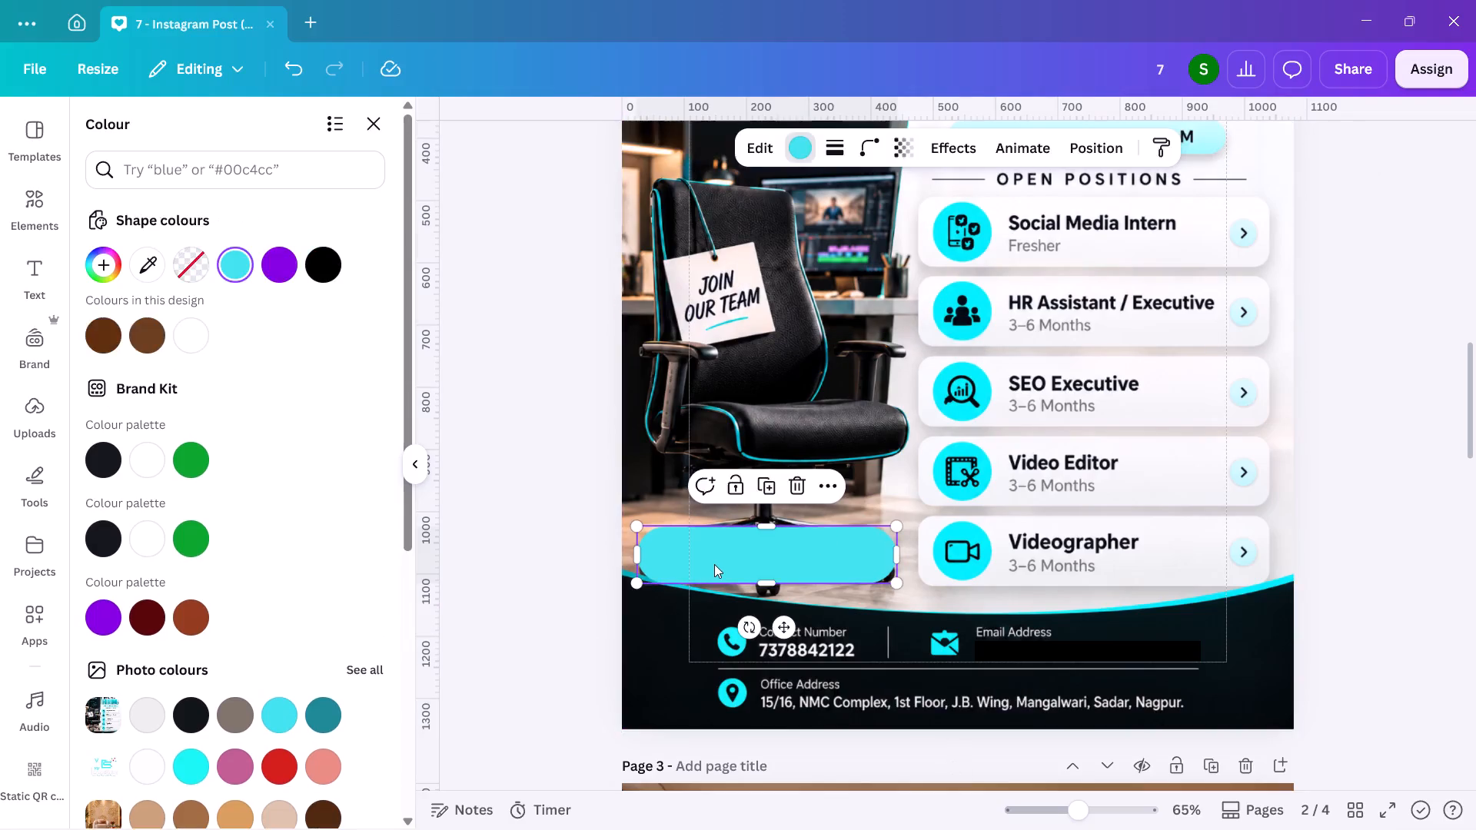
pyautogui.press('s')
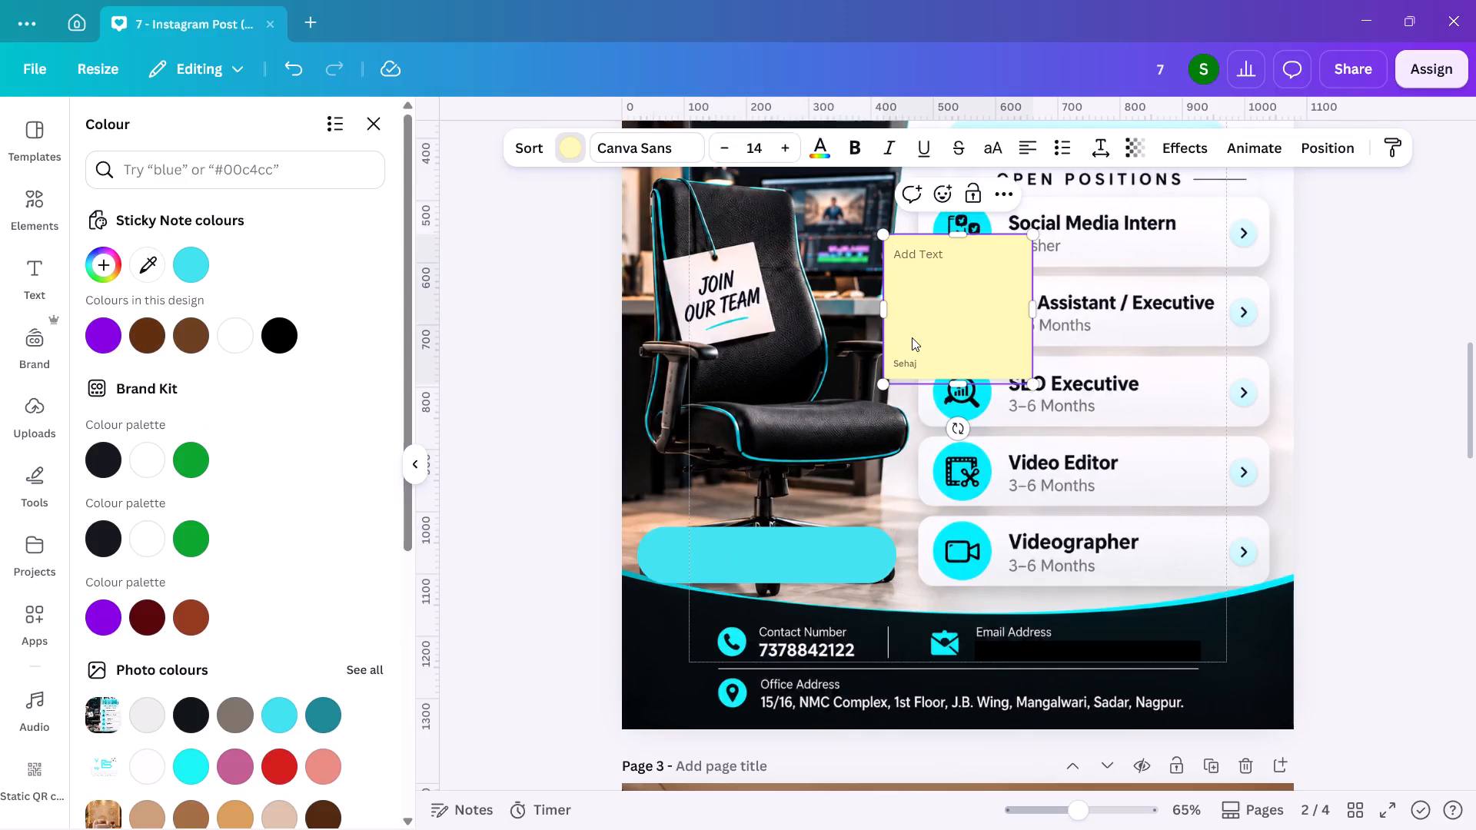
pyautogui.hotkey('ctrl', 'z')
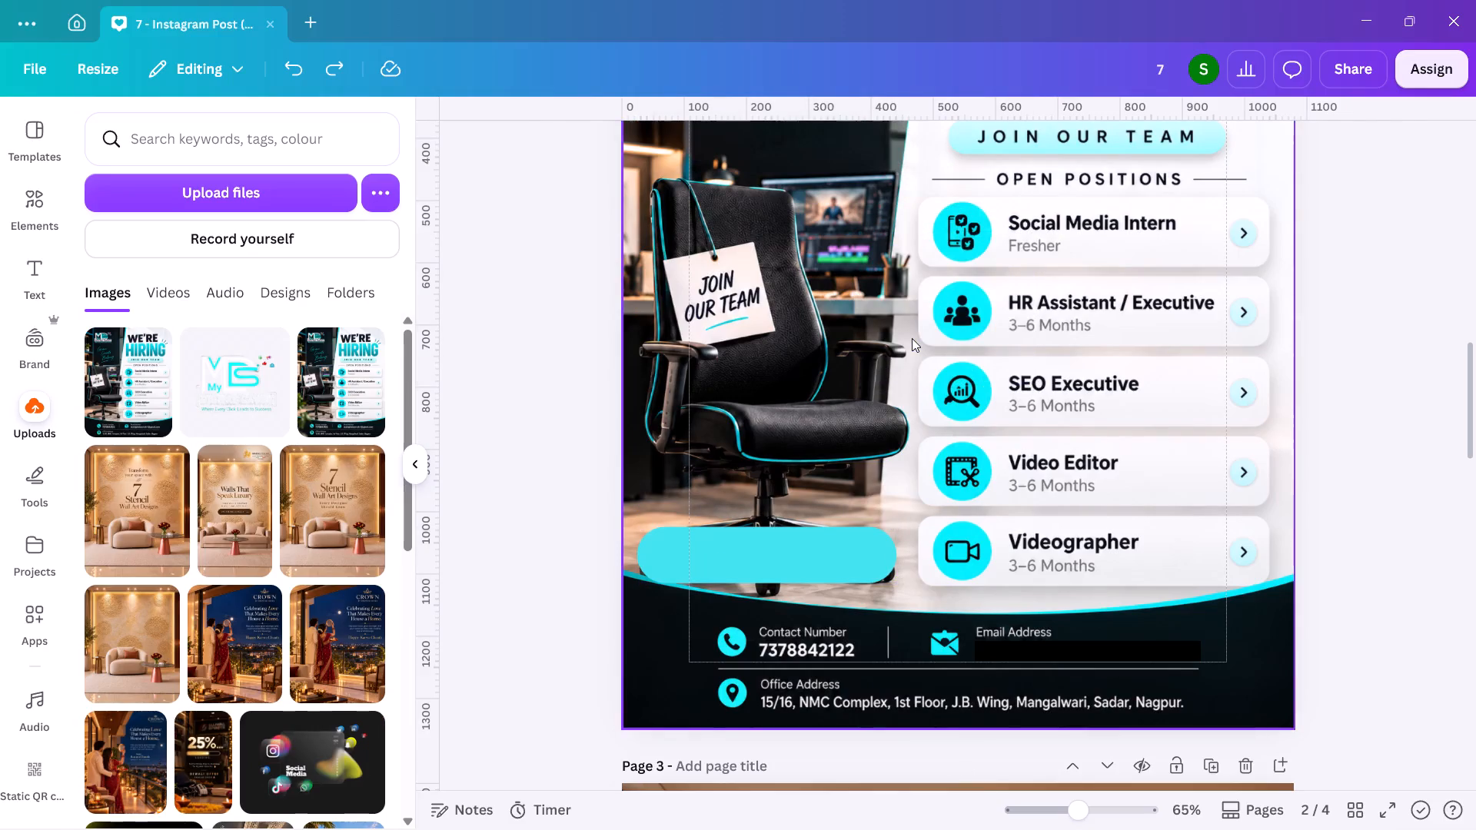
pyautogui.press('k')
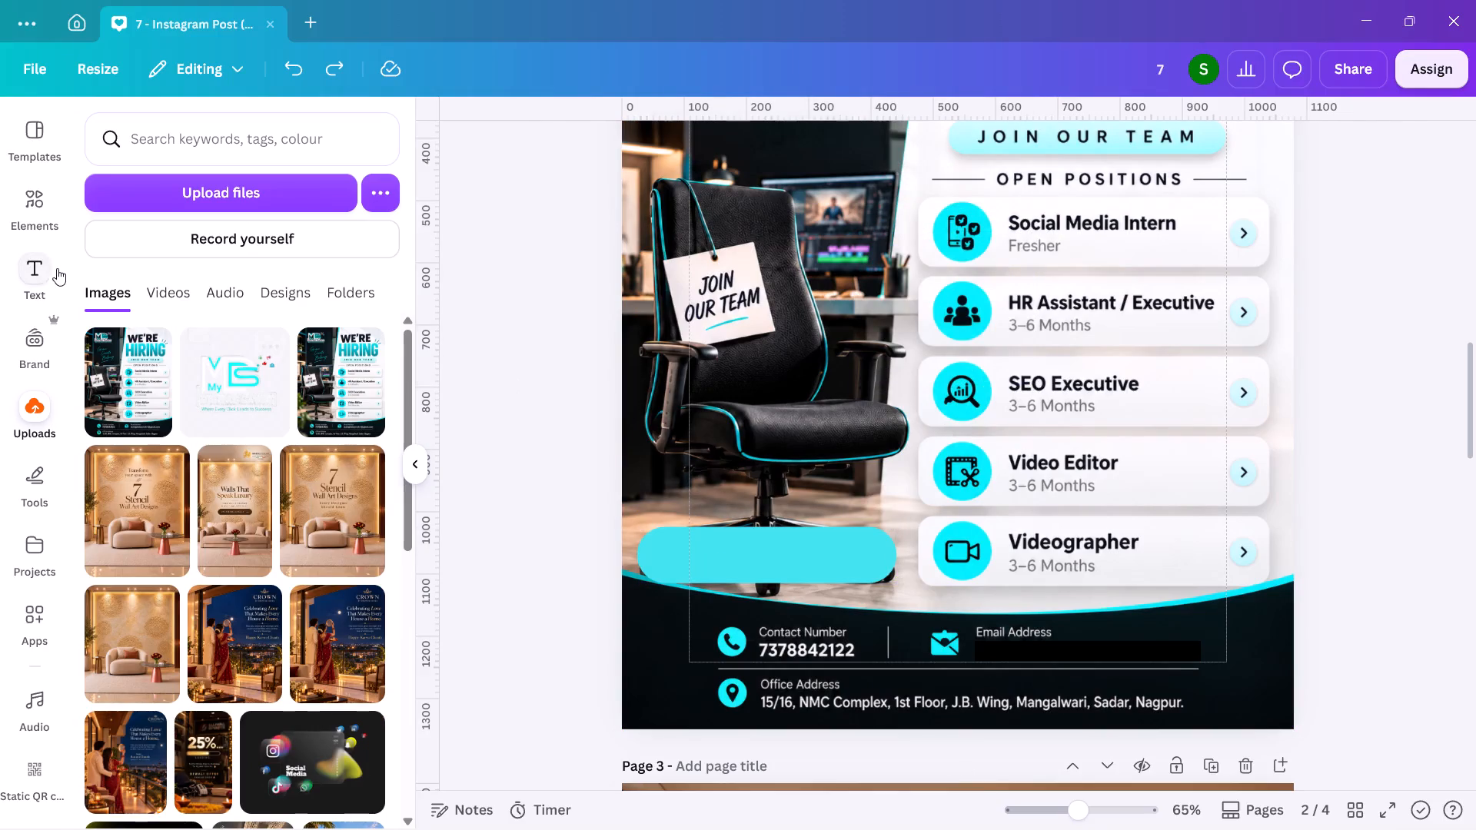
# Add a Title-style text box to the poster reading "Send your resume!".
pyautogui.click(48, 267)
pyautogui.click(271, 373)
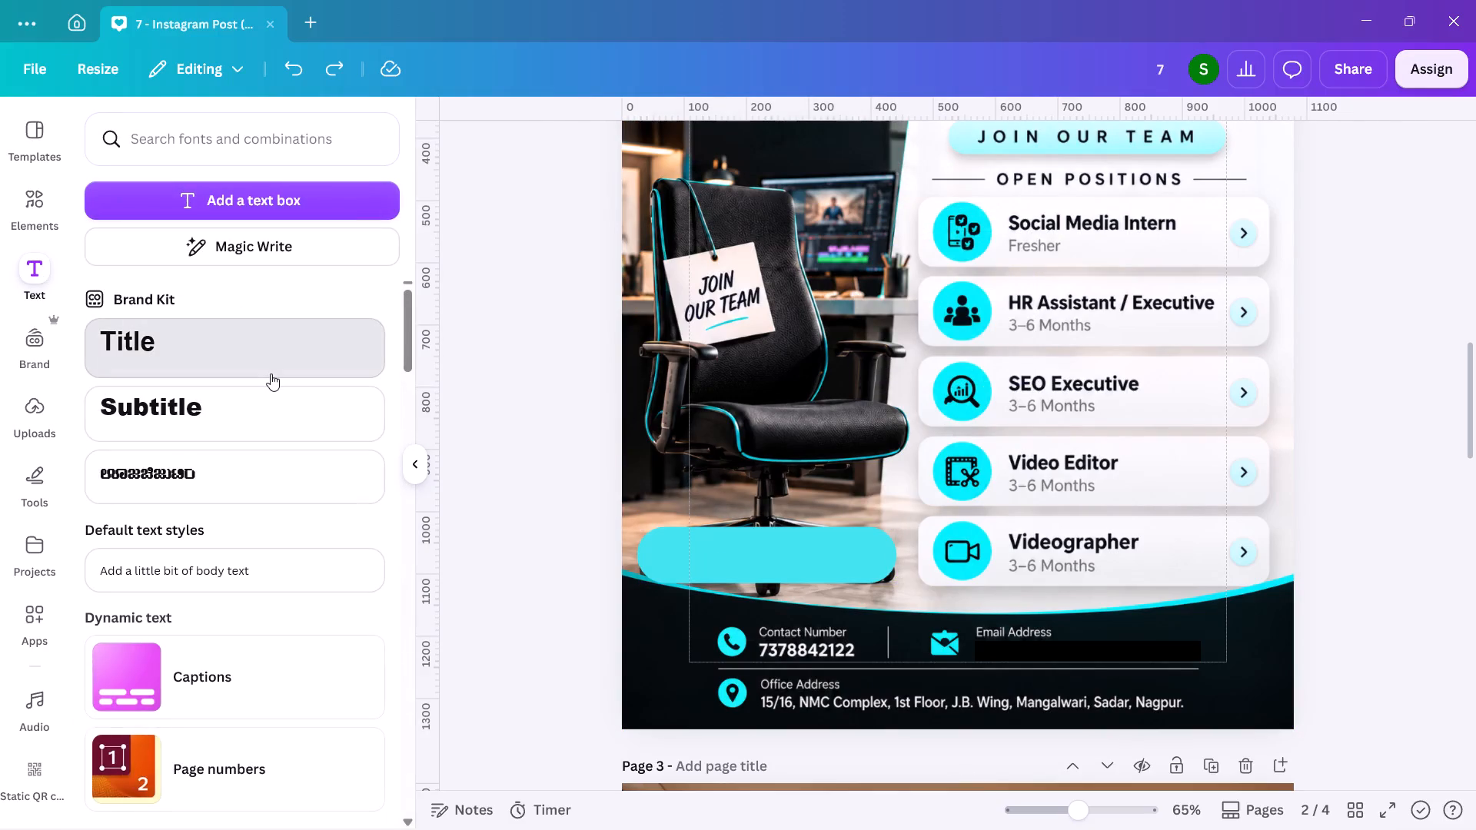
pyautogui.write('Sne y')
pyautogui.press('BackSpace')
pyautogui.press('BackSpace')
pyautogui.press('BackSpace')
pyautogui.press('BackSpace')
pyautogui.write('end your re')
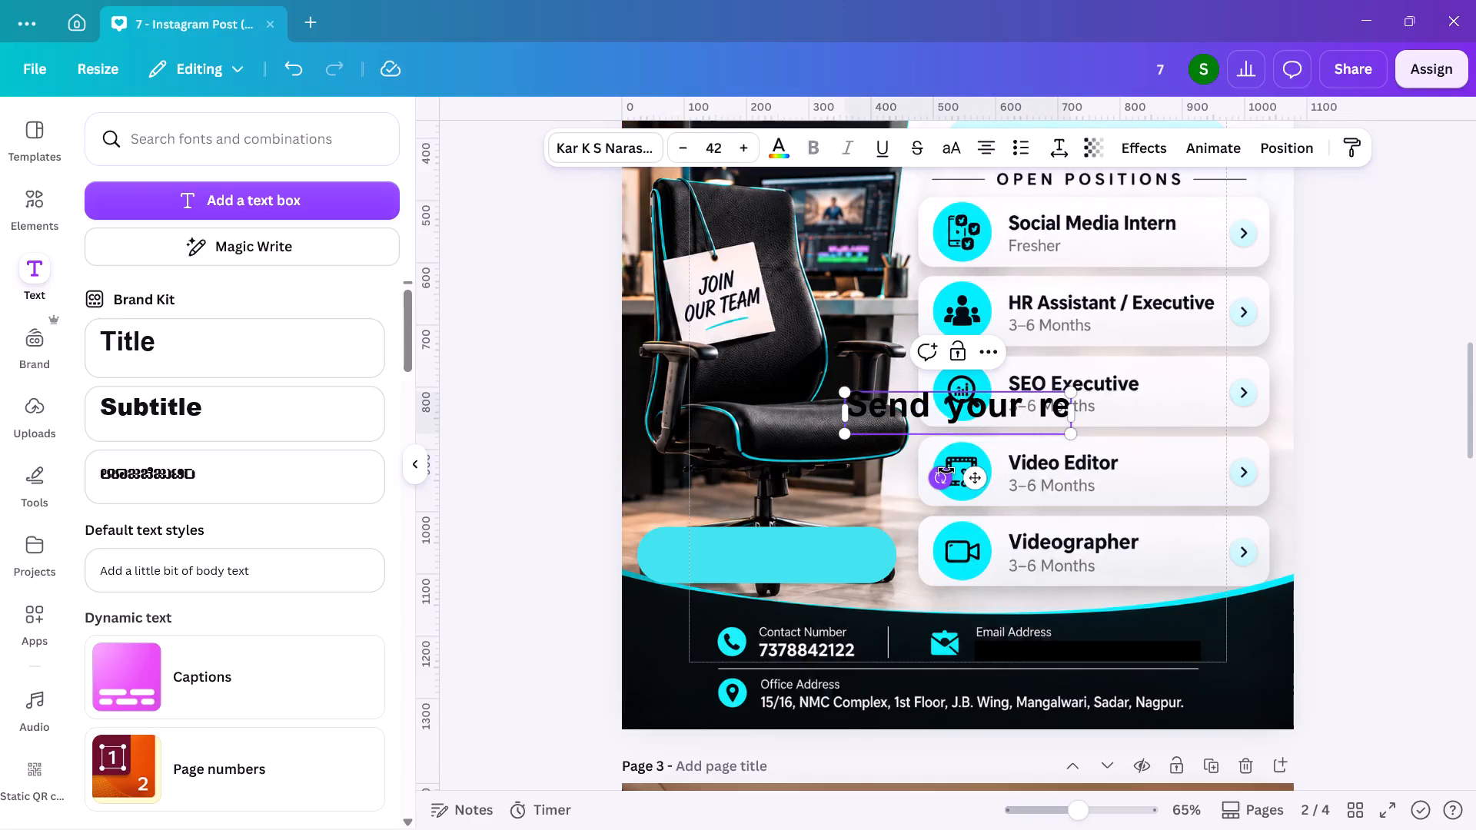
pyautogui.write('sume!')
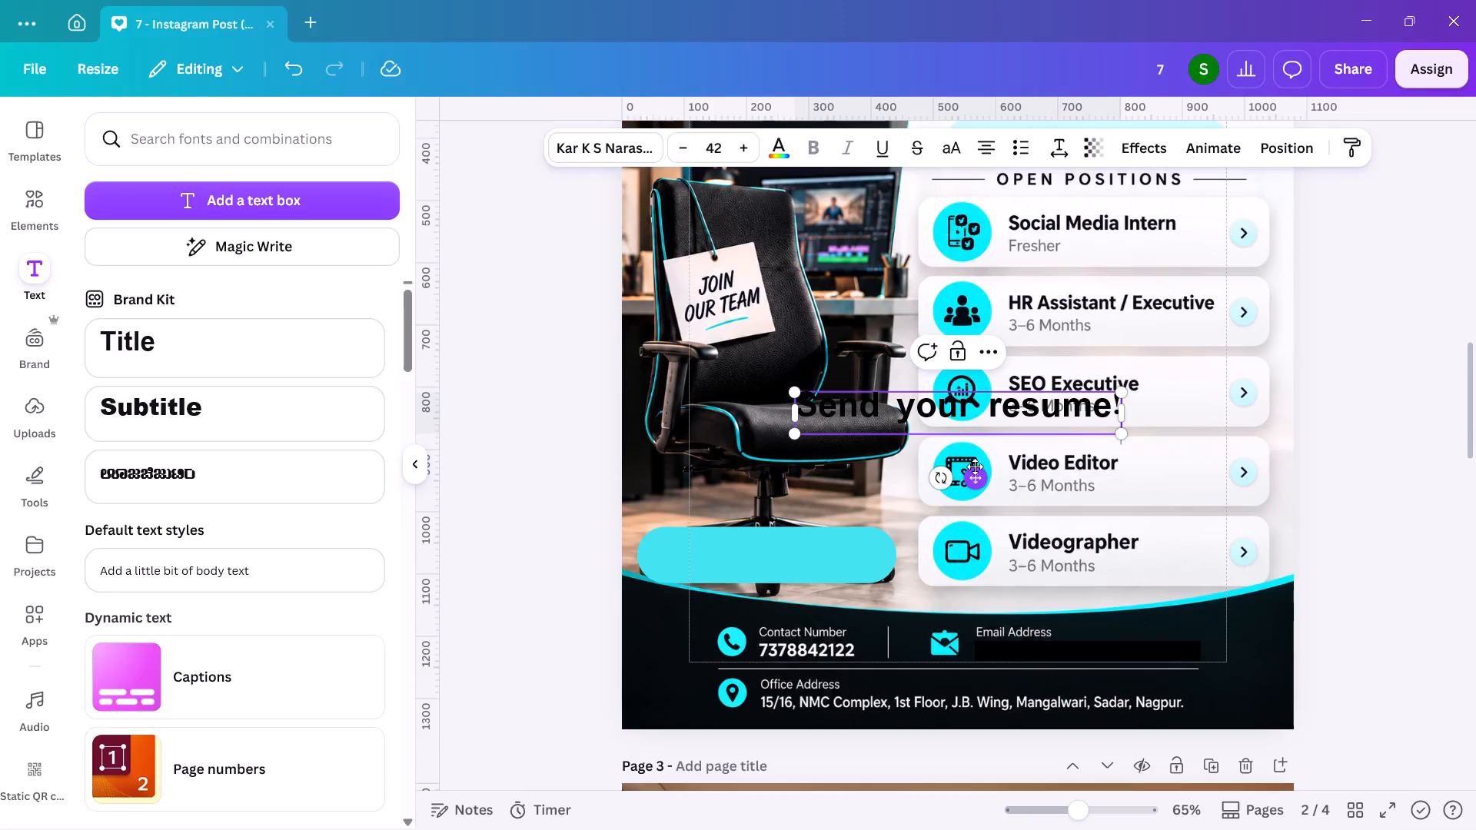
# Move the "Send your resume!" text onto the cyan banner and shrink it to about size 29.7 to fit.
pyautogui.moveTo(975, 470); pyautogui.dragTo(836, 617)
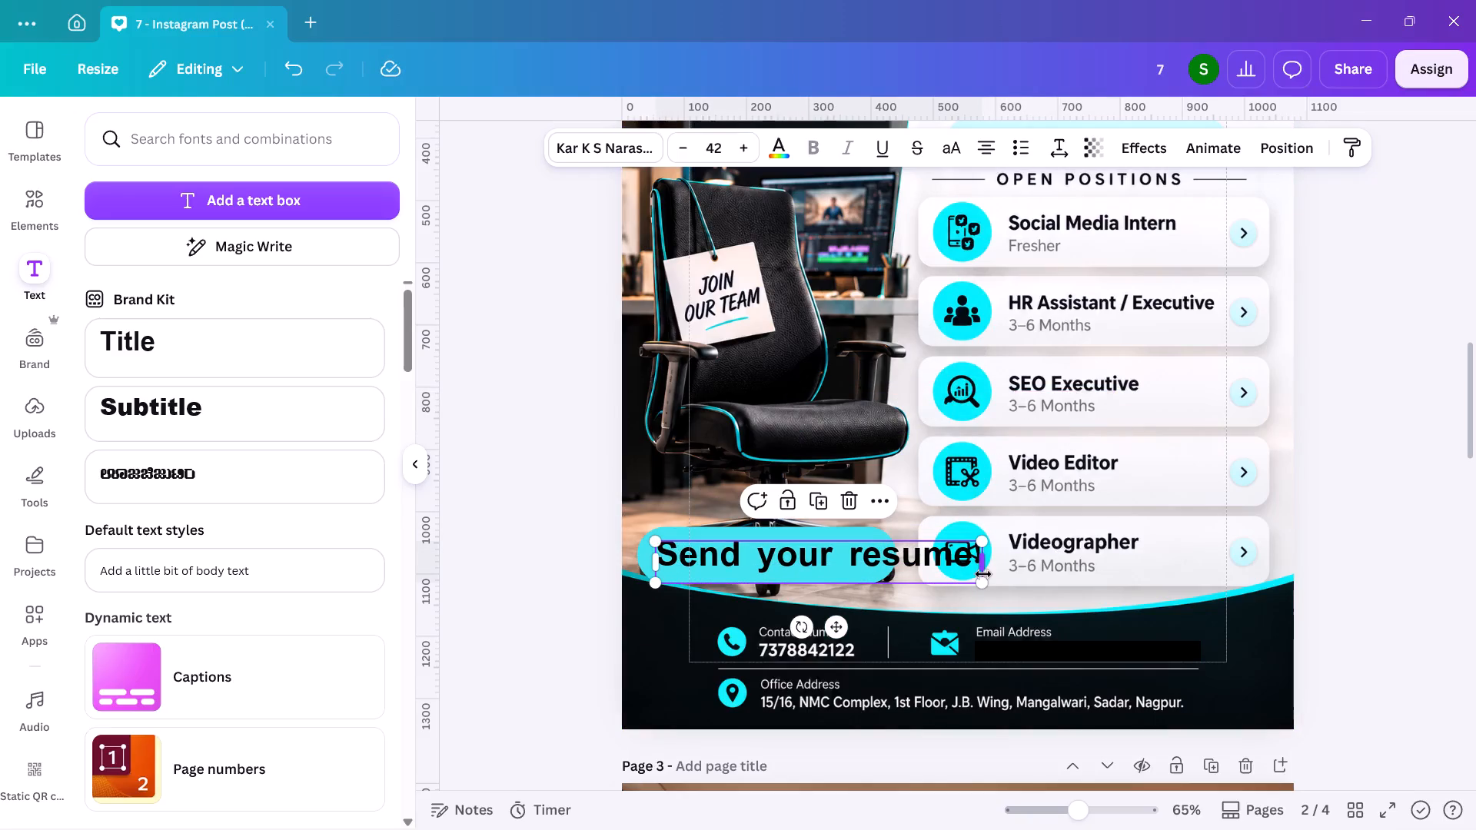
pyautogui.moveTo(984, 580); pyautogui.dragTo(881, 576)
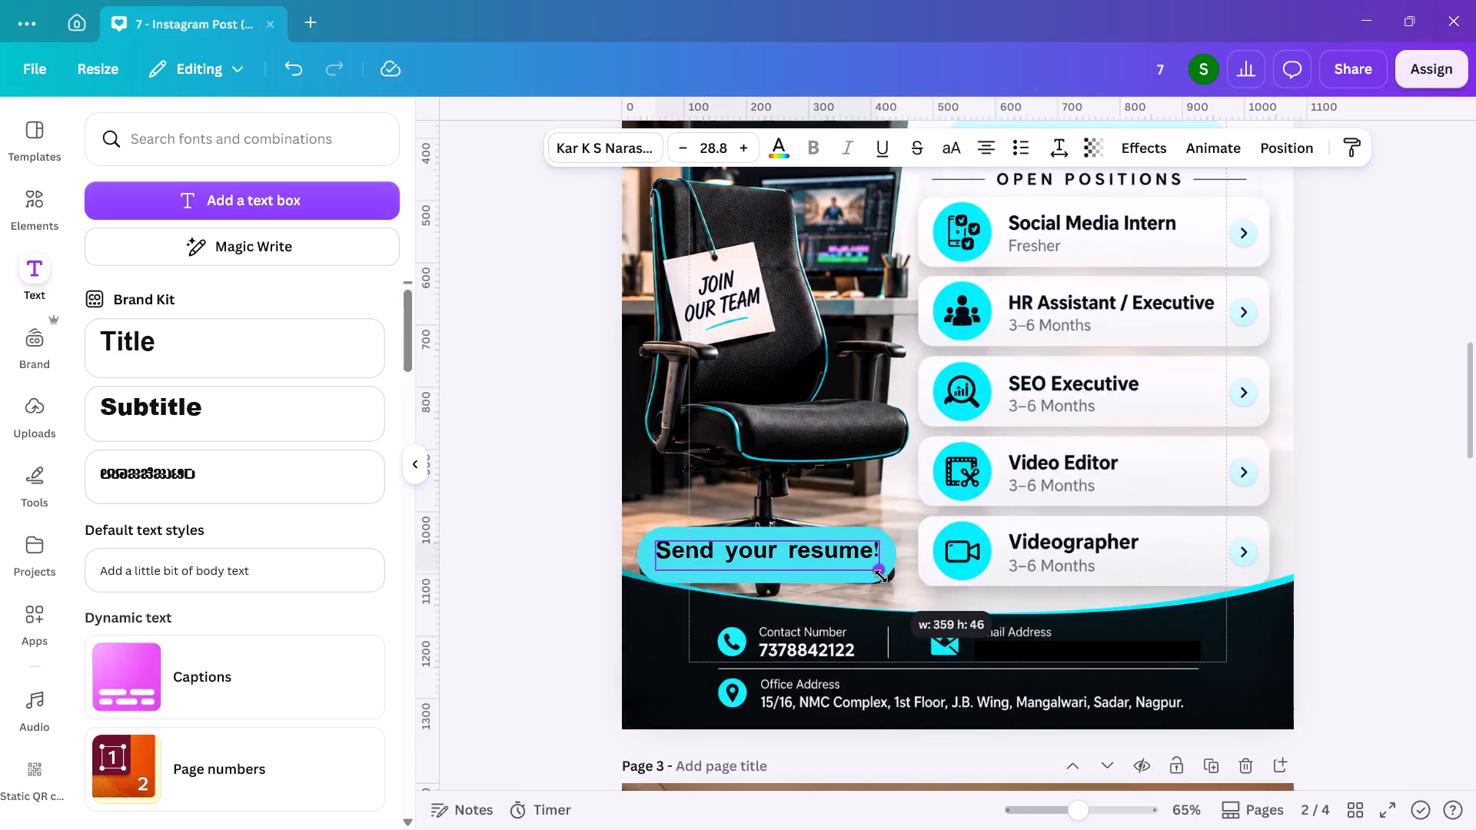
pyautogui.moveTo(881, 576); pyautogui.dragTo(887, 579)
# Set the "Send your resume!" text in bold Georgia Pro and nudge it into place on the banner.
pyautogui.click(616, 145)
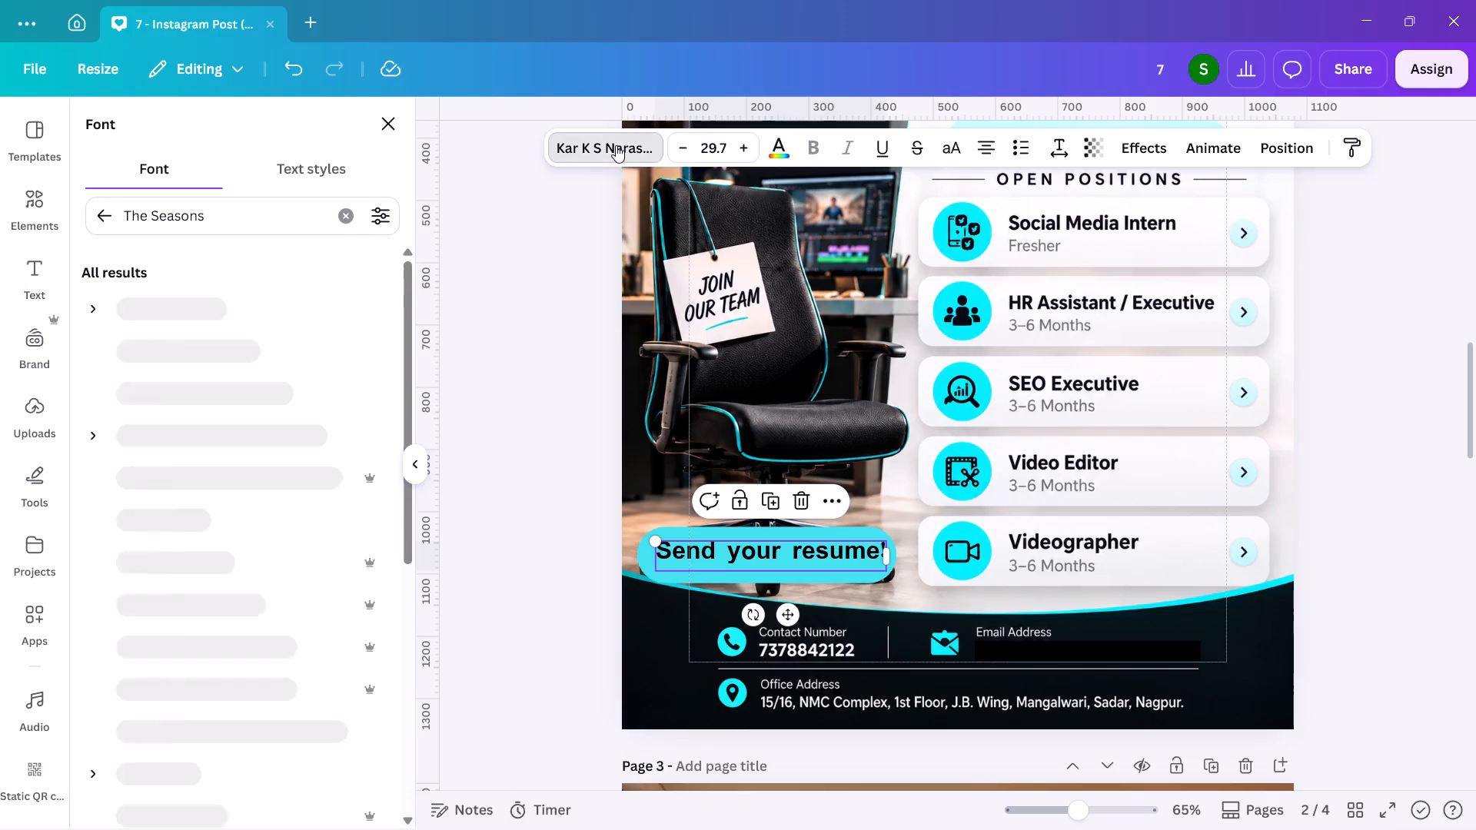
pyautogui.click(101, 228)
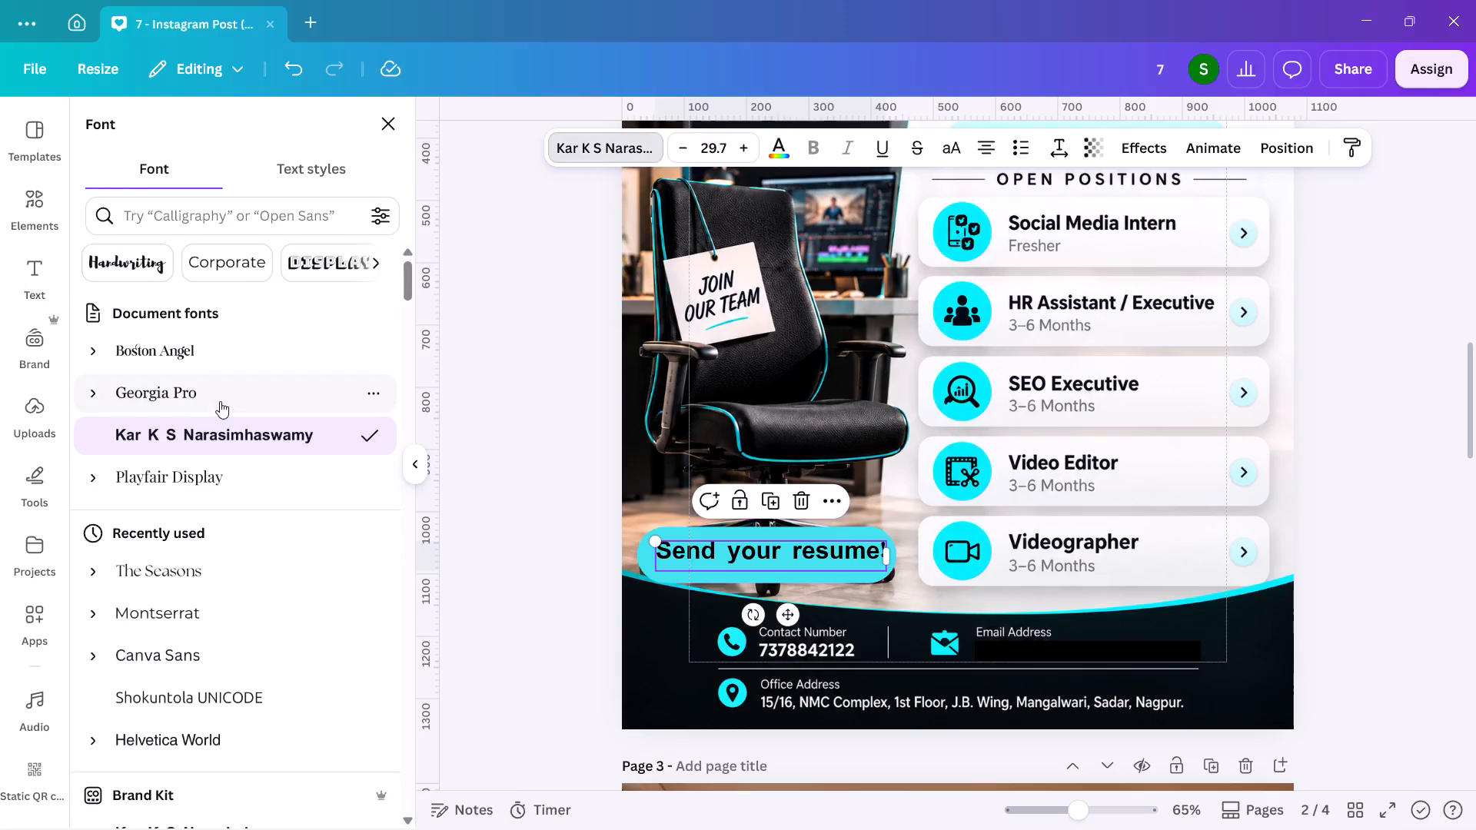
pyautogui.click(220, 400)
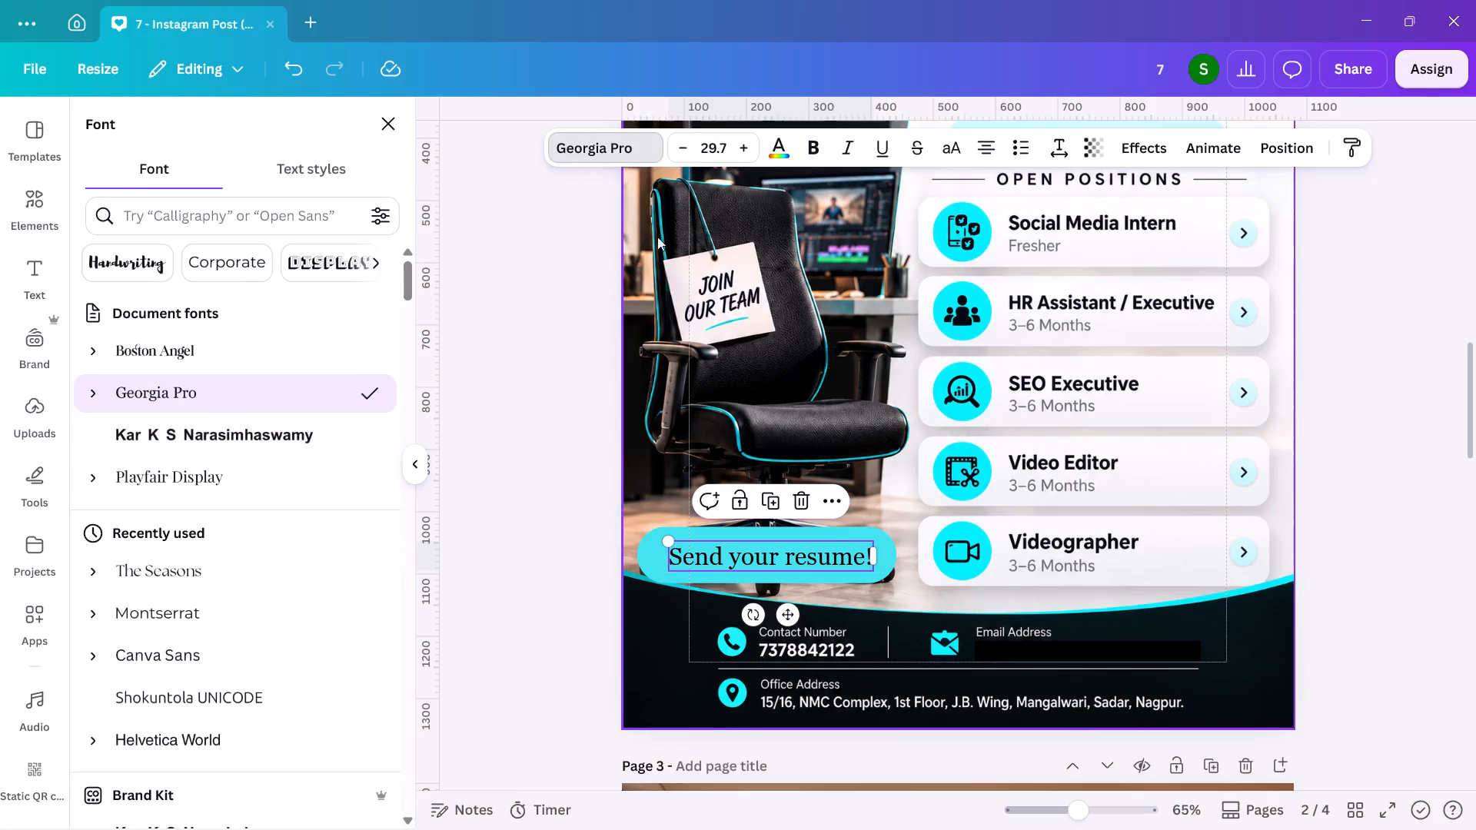
pyautogui.click(816, 148)
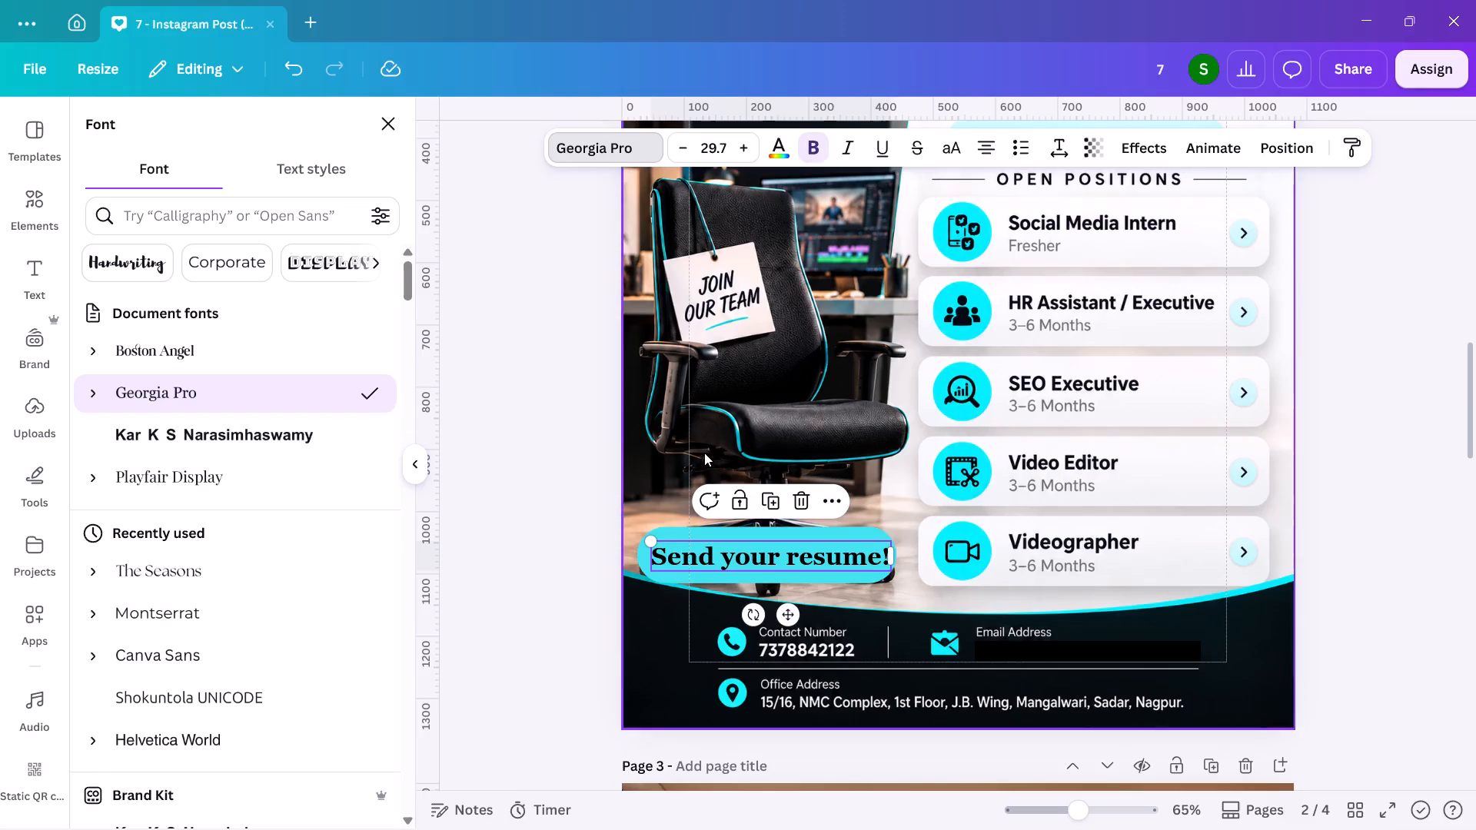
pyautogui.click(790, 615)
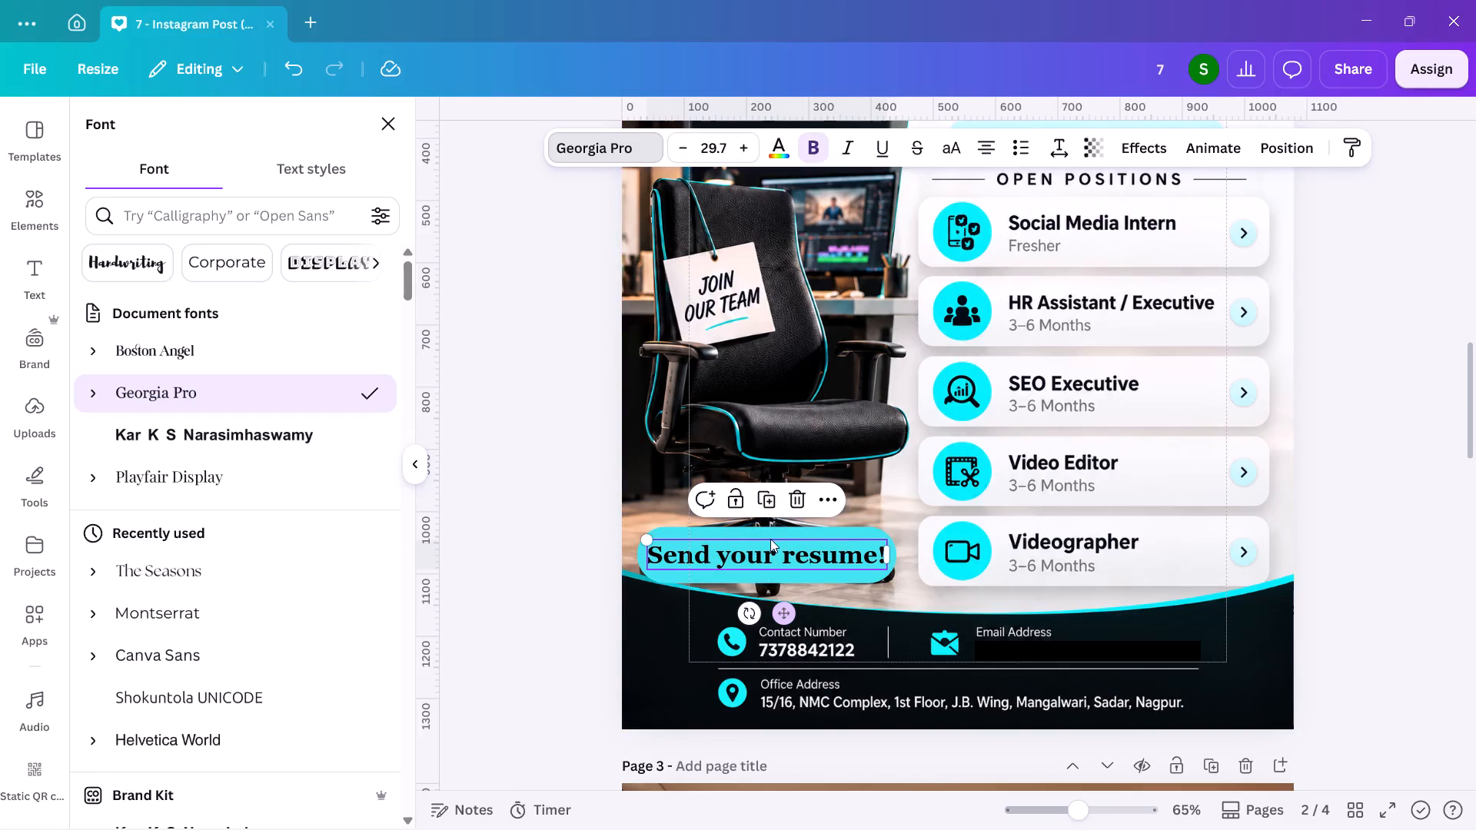
# Search the fonts for "Mont" and change the banner text to Montserrat, showing its weight options.
pyautogui.click(218, 222)
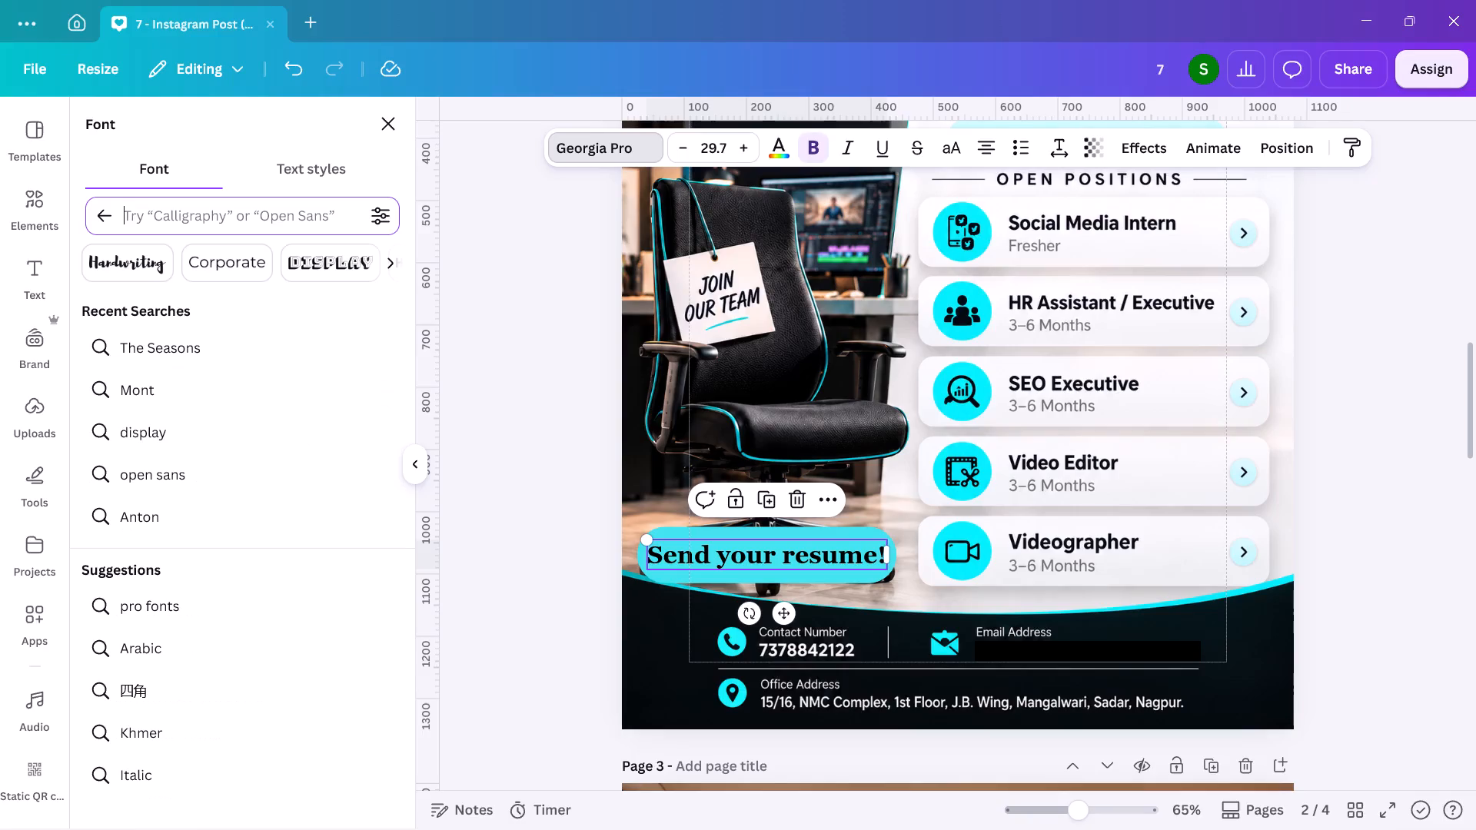
pyautogui.write('Mont')
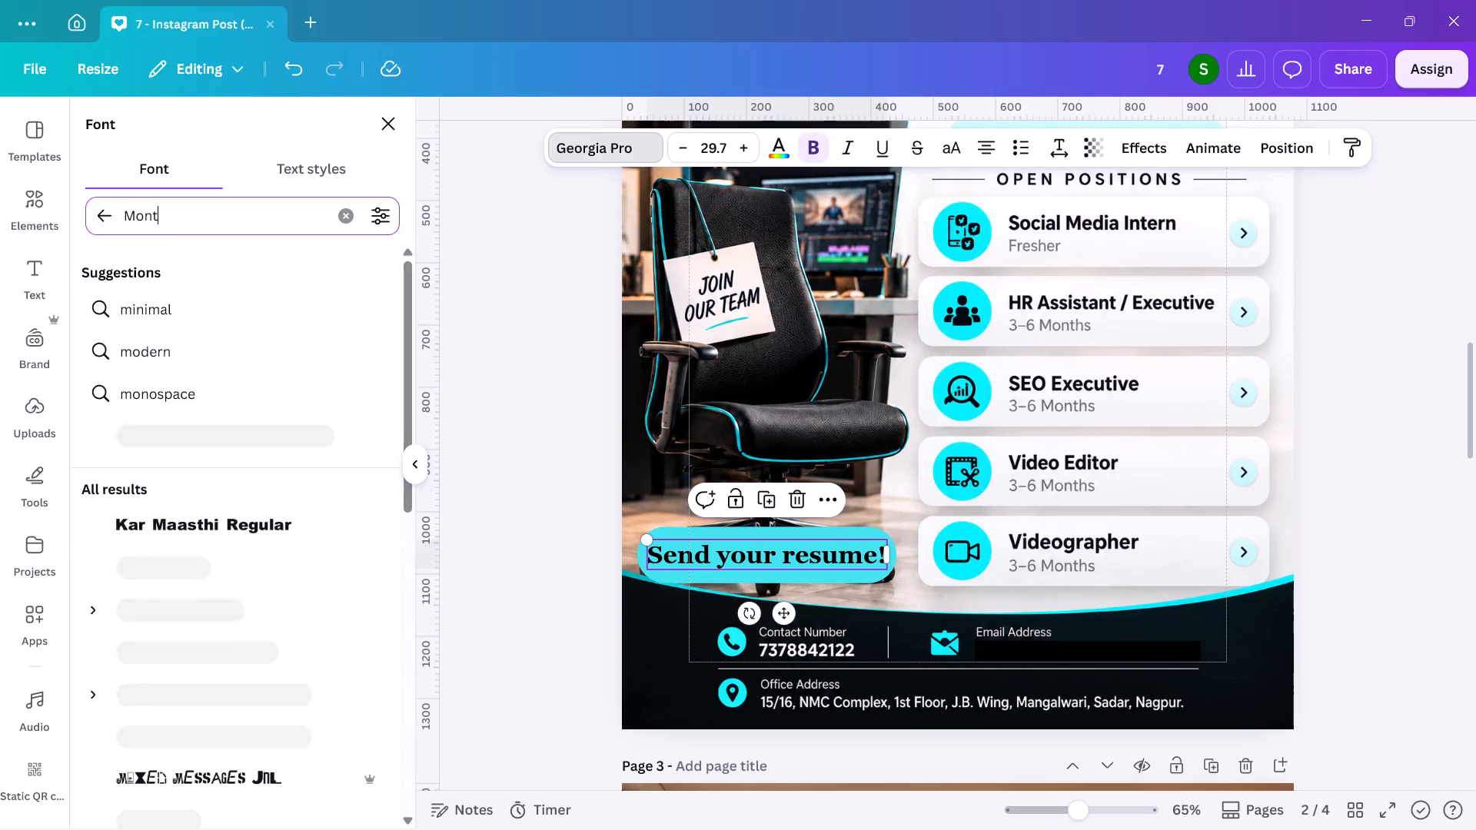
pyautogui.click(224, 338)
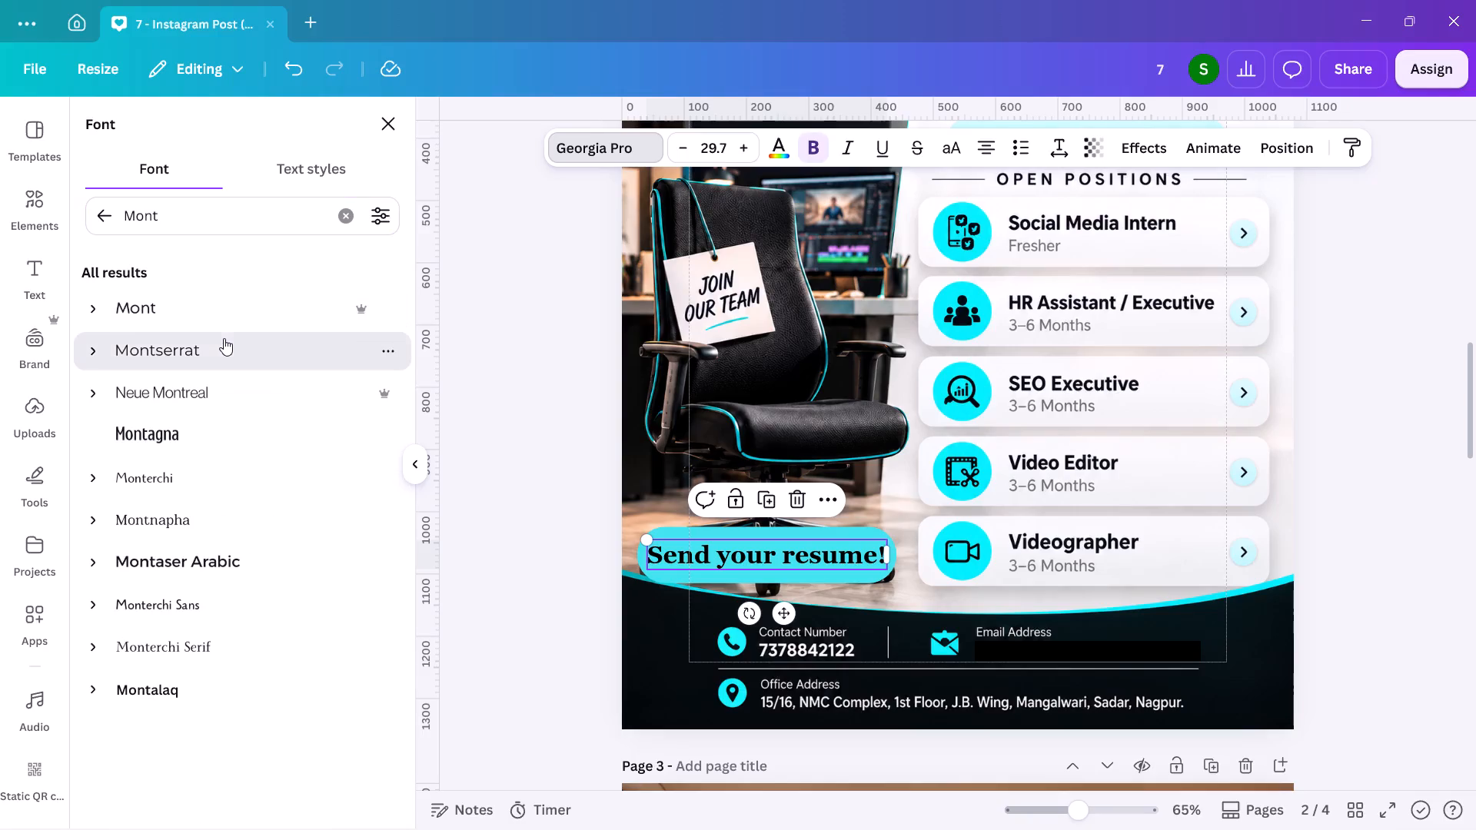
pyautogui.click(100, 344)
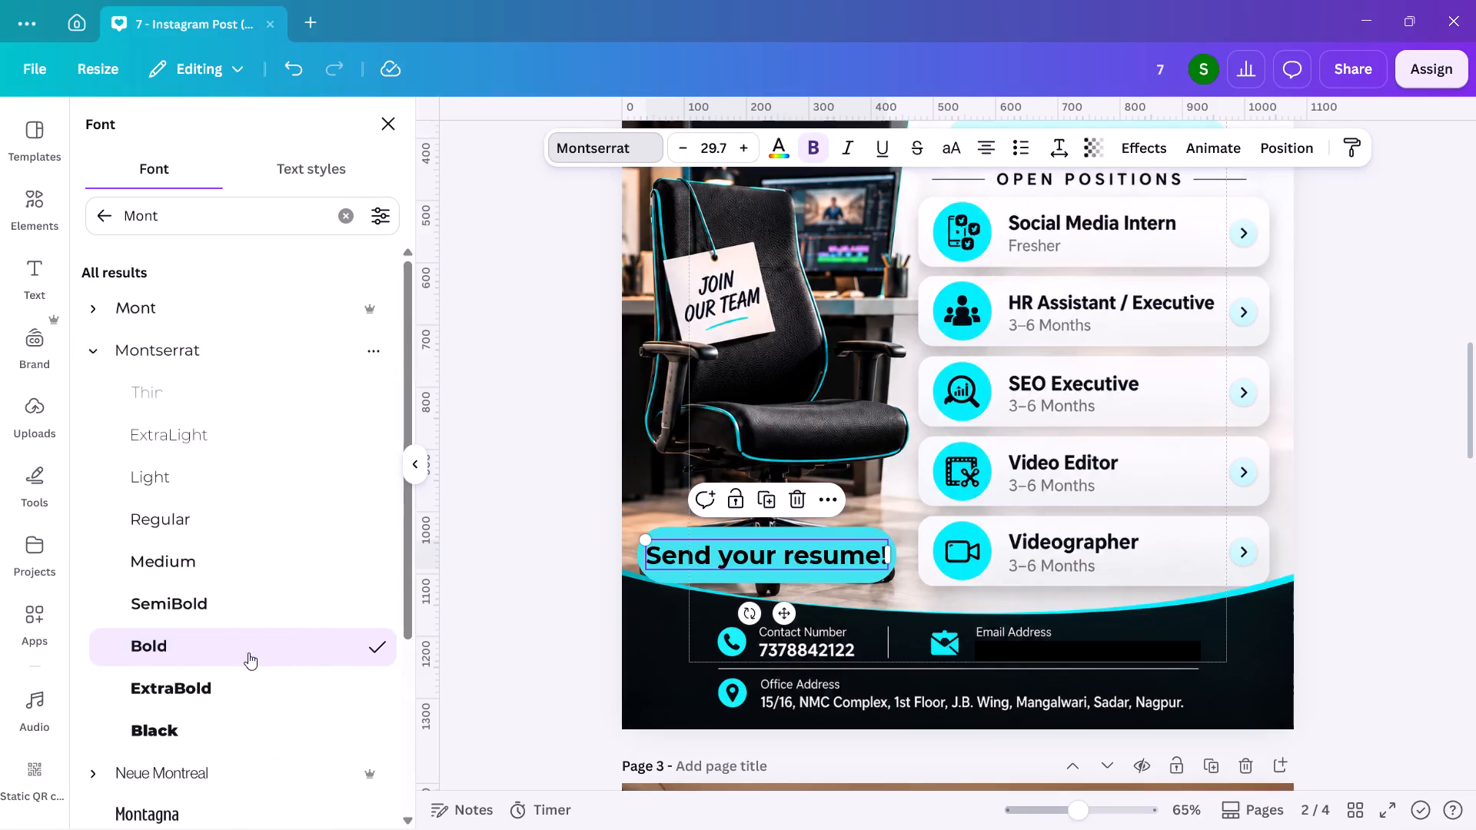
# Trim the cyan banner's height from its top edge and middle-align it with the "Send your resume!" text.
pyautogui.click(680, 528)
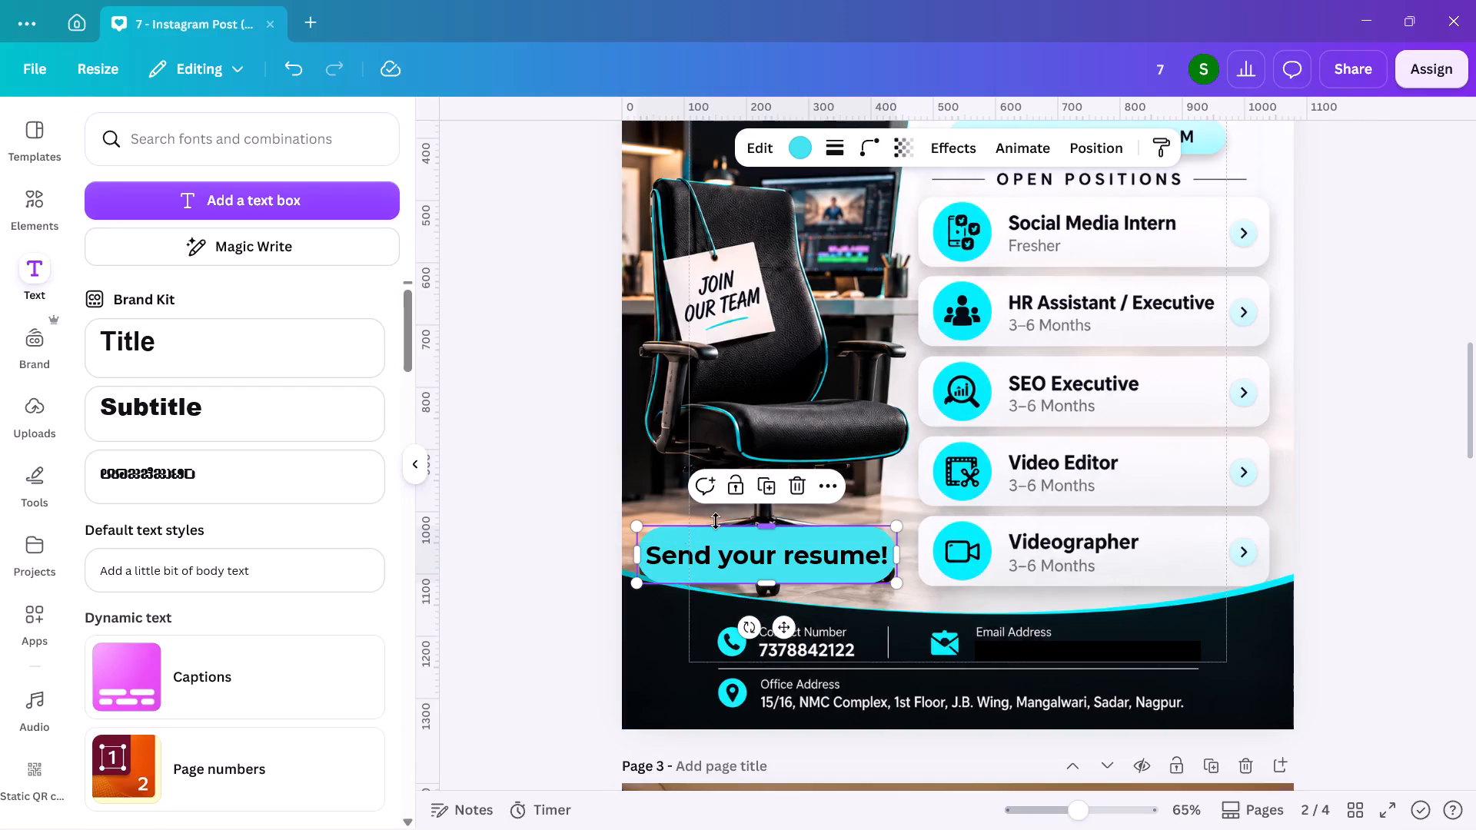
pyautogui.moveTo(716, 522); pyautogui.dragTo(718, 539)
pyautogui.keyDown('shift'); pyautogui.click(720, 561); pyautogui.keyUp('shift')
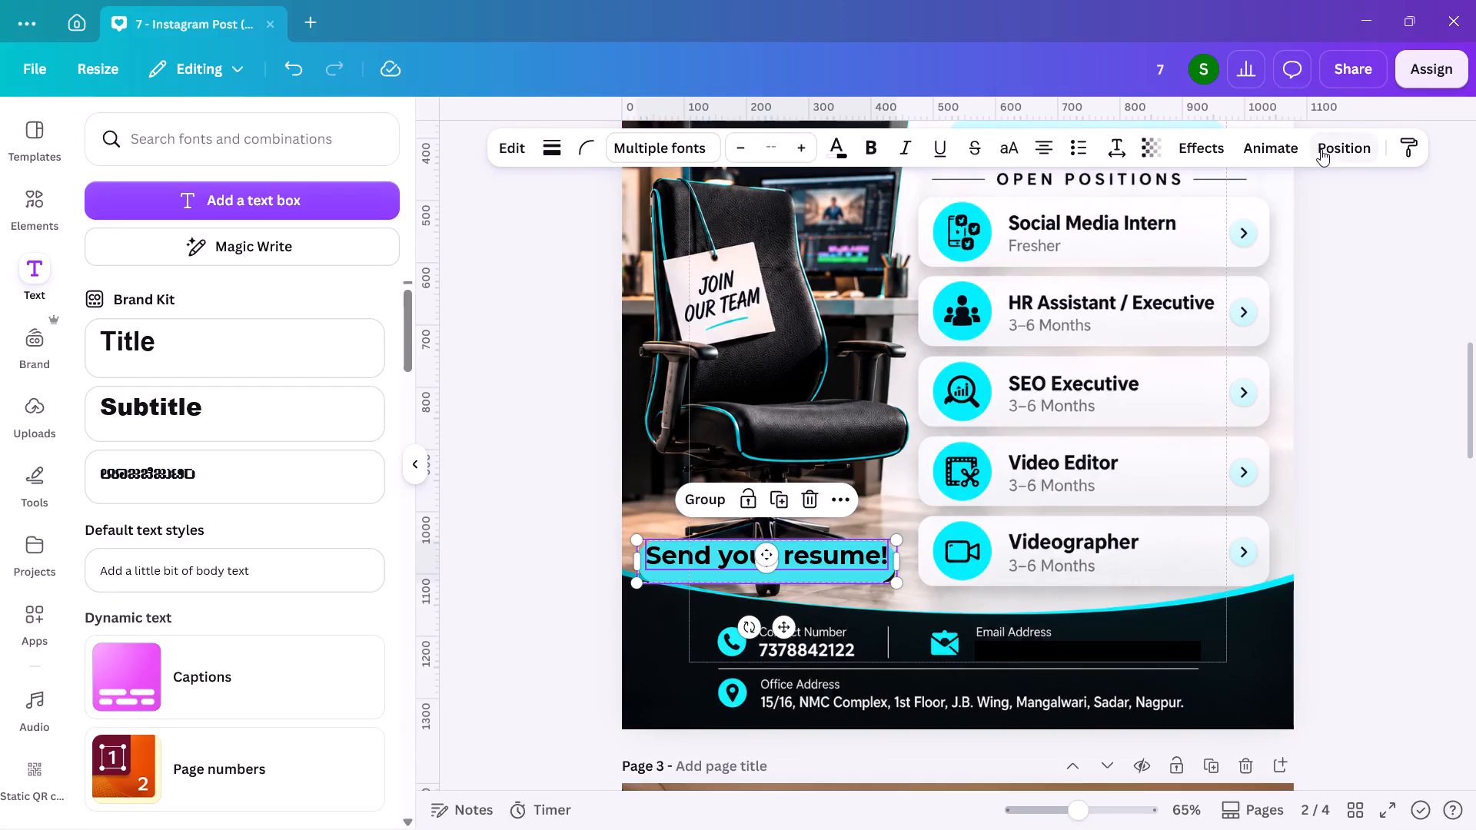
pyautogui.click(1321, 149)
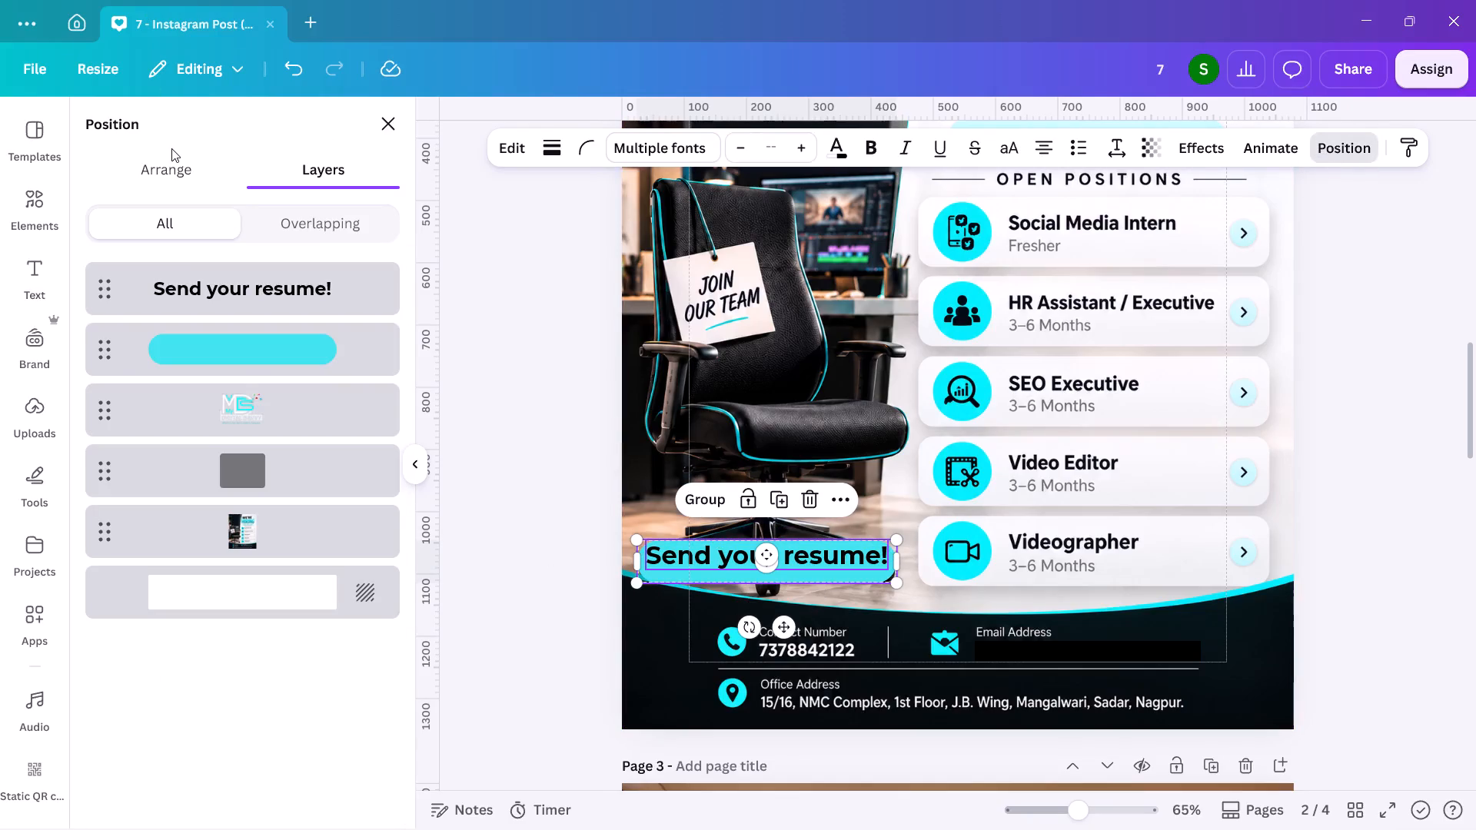
pyautogui.click(179, 168)
pyautogui.click(177, 381)
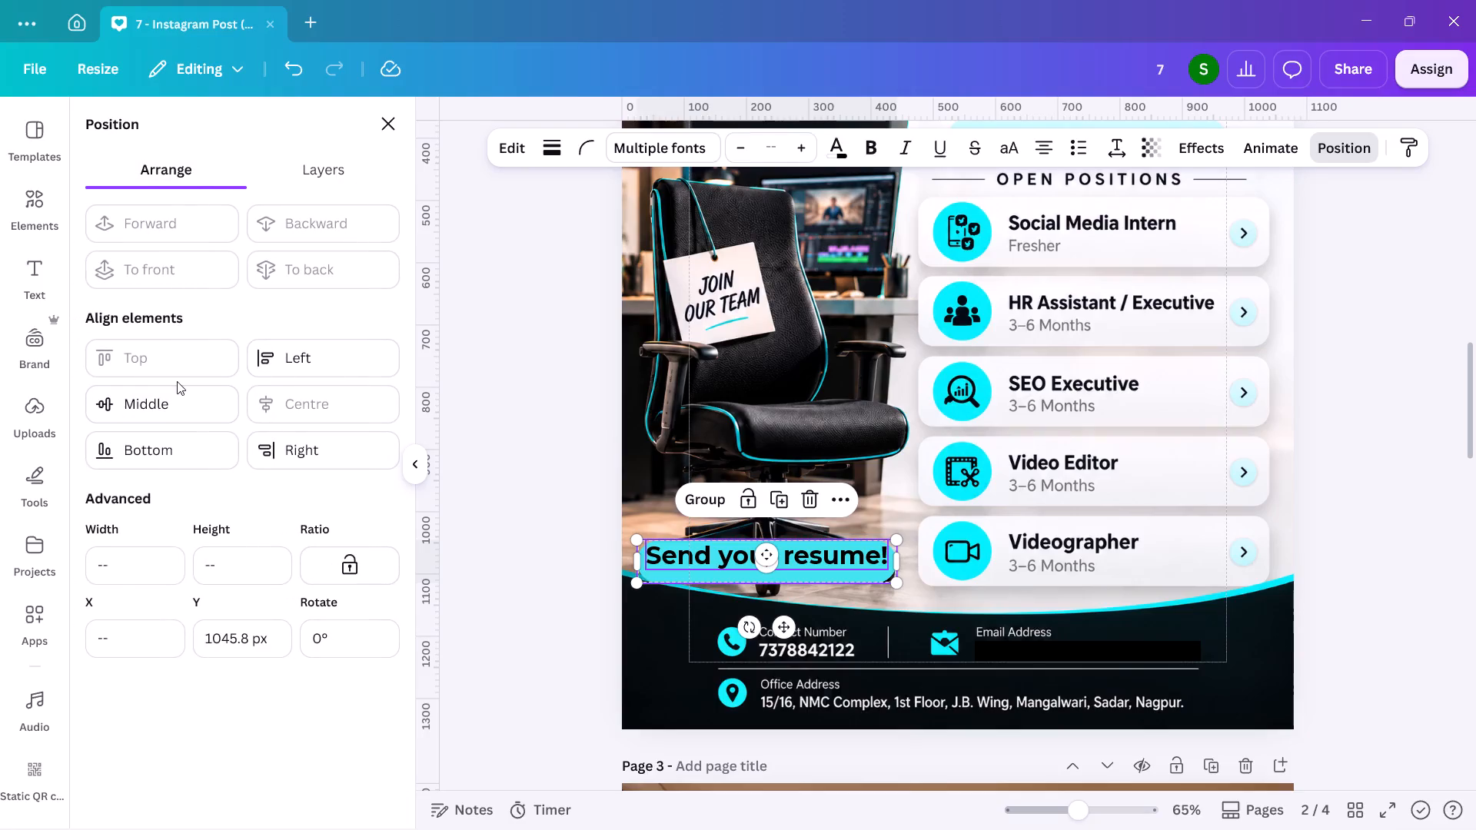
pyautogui.click(180, 397)
pyautogui.doubleClick(449, 474)
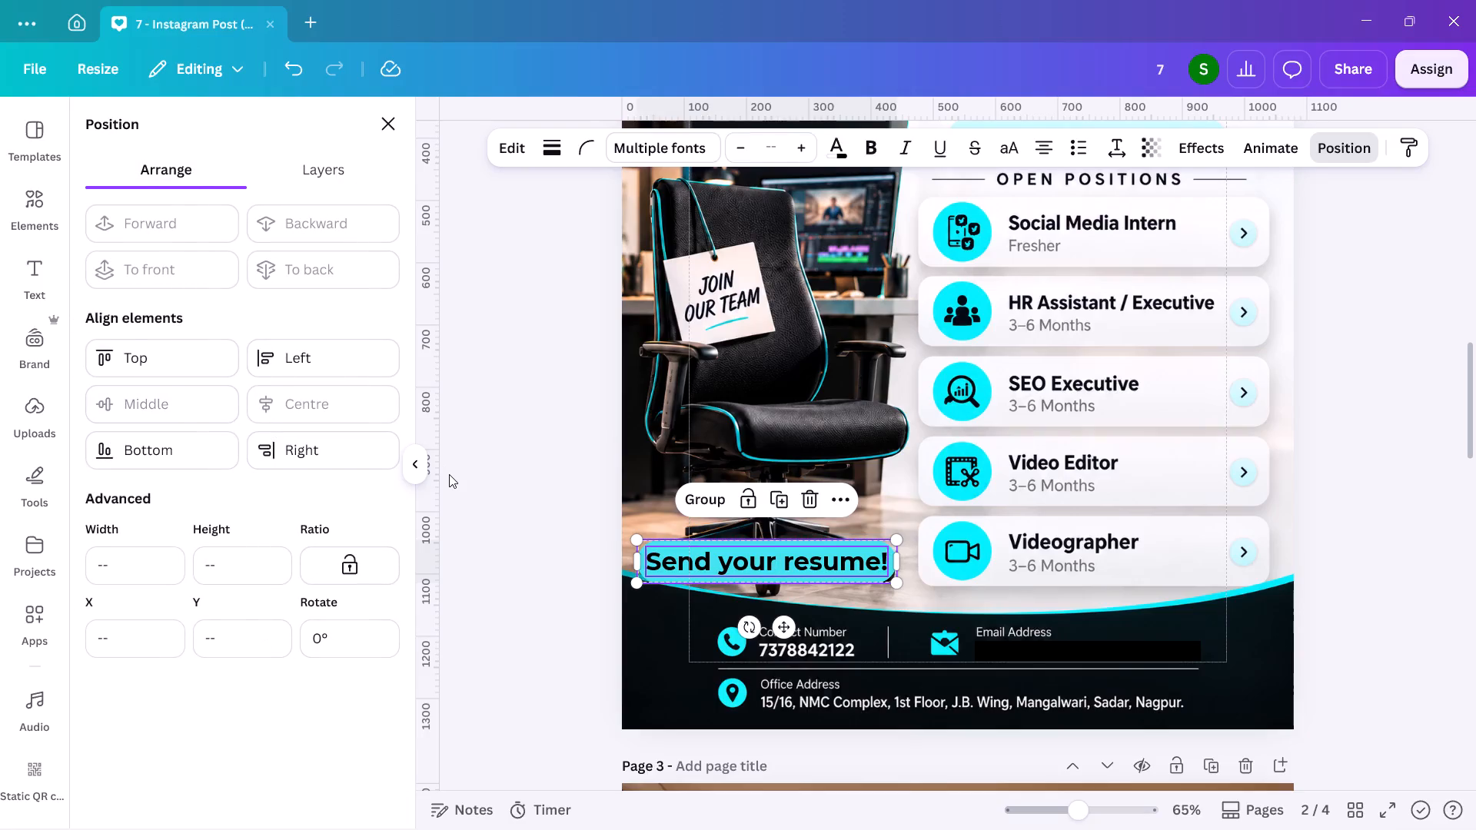
# Recolour the banner shape with the brighter cyan sampled from the Social Media Intern icon's circle.
pyautogui.click(724, 556)
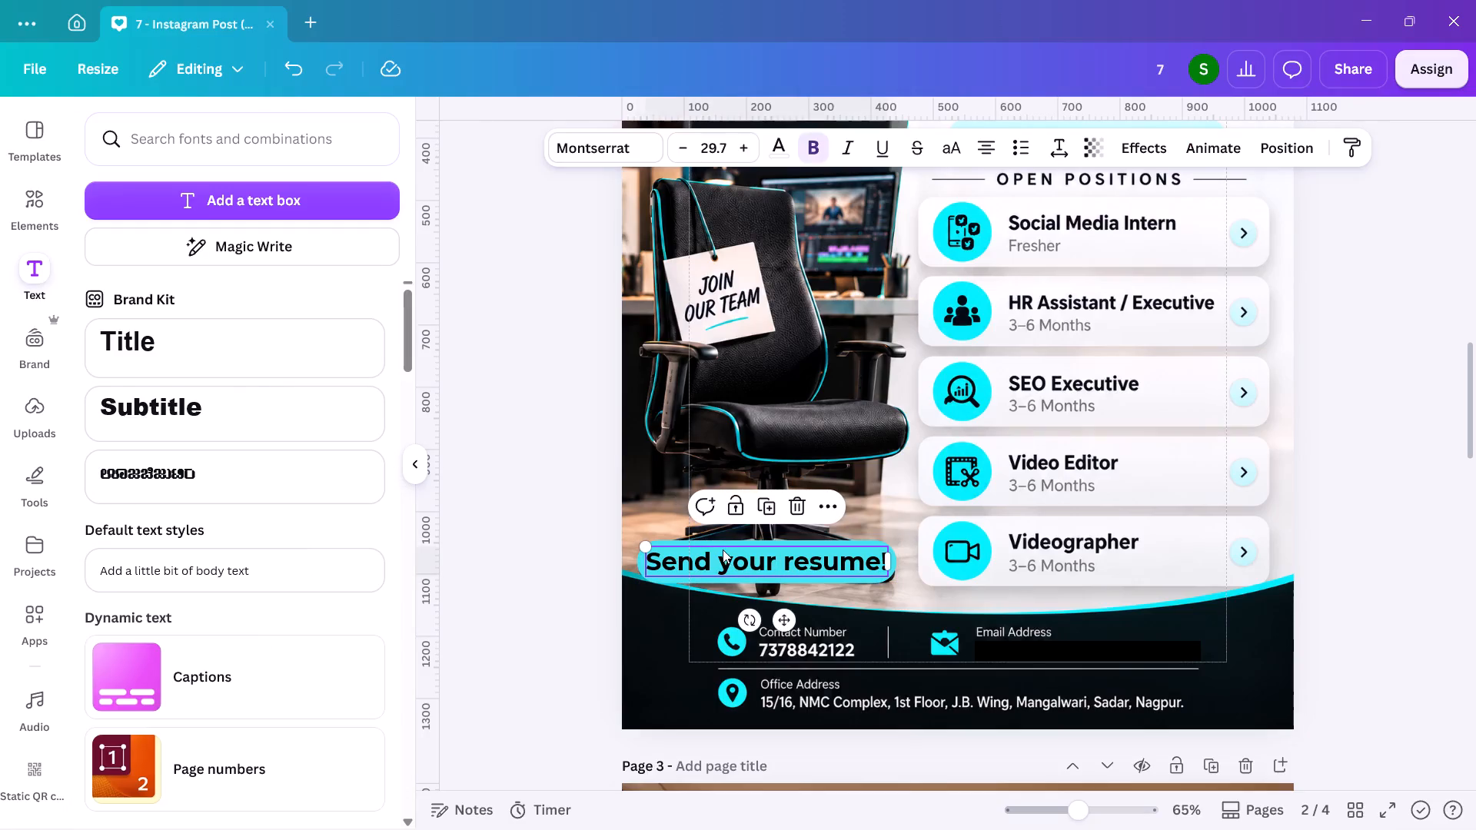
pyautogui.click(724, 543)
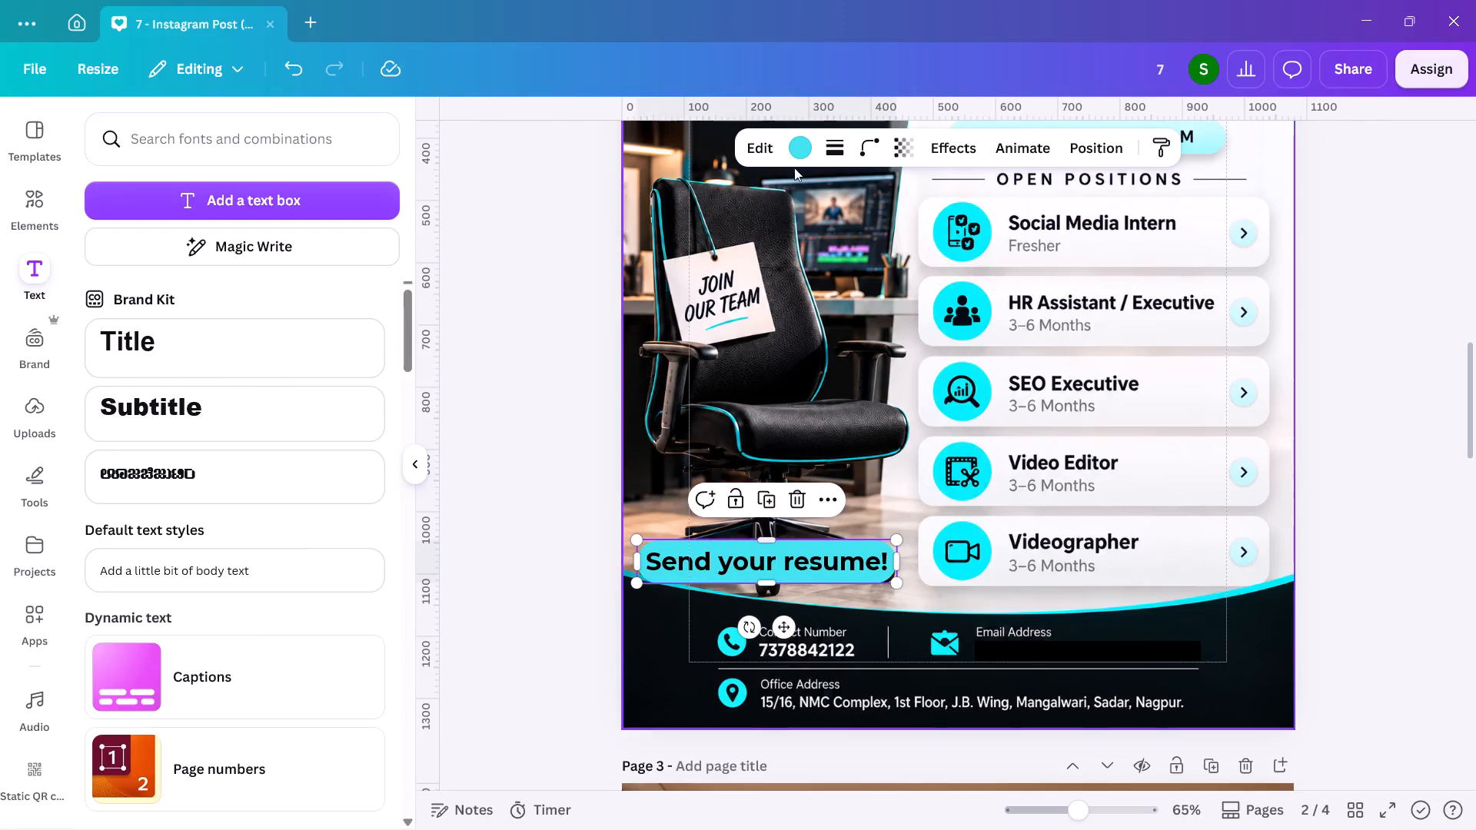
pyautogui.click(796, 151)
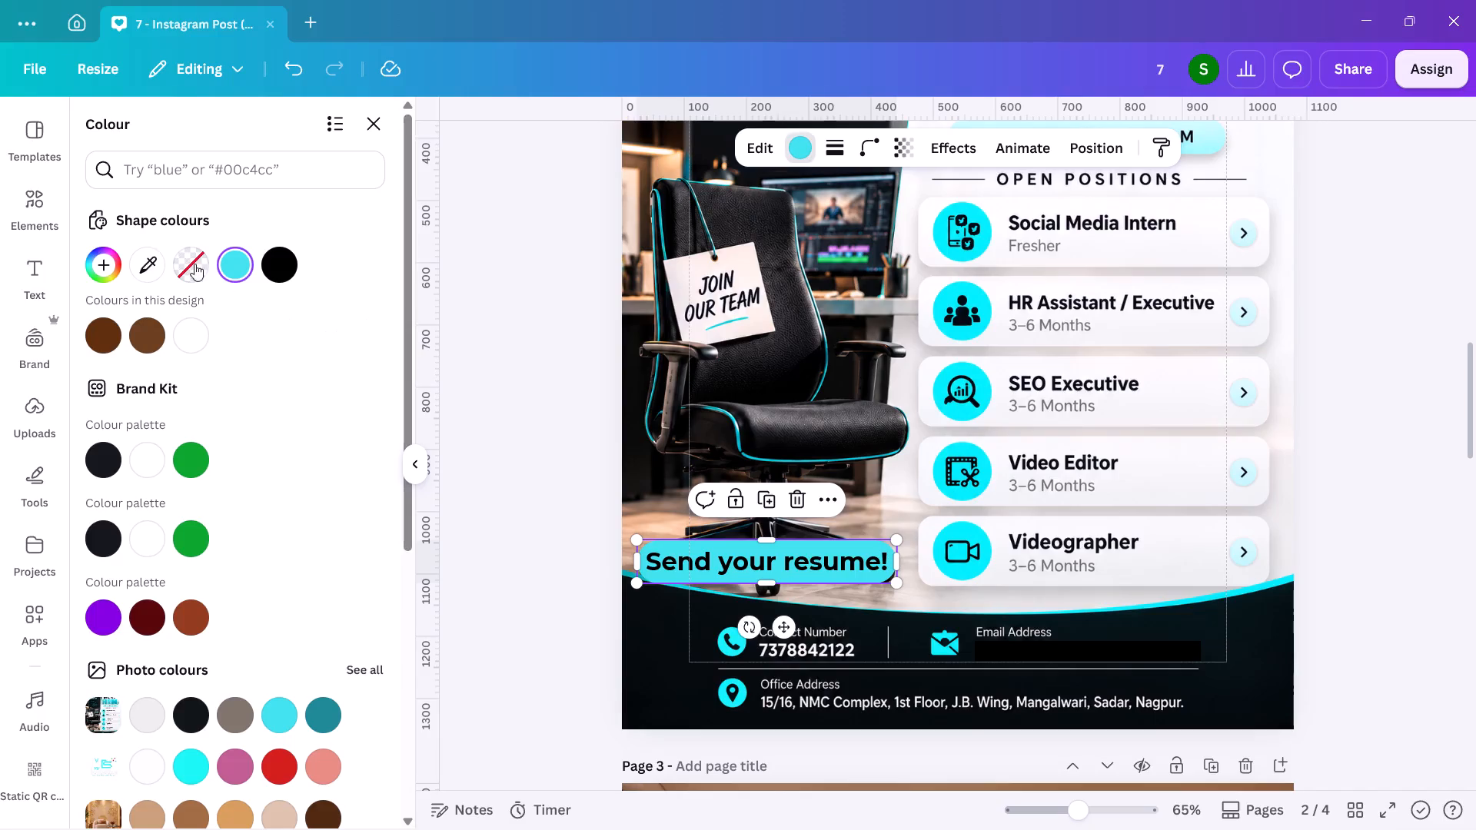
pyautogui.click(153, 272)
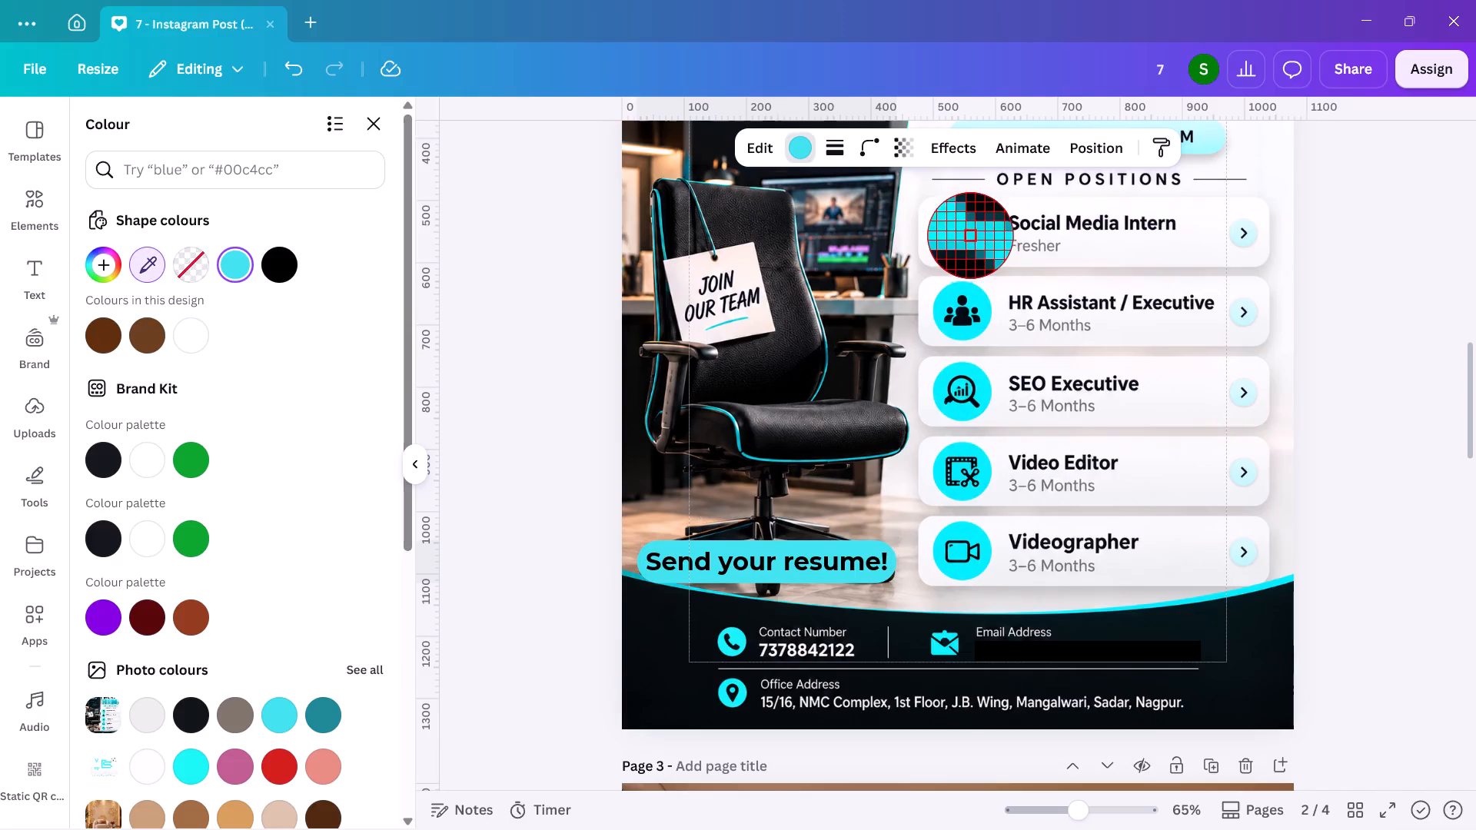
pyautogui.click(986, 244)
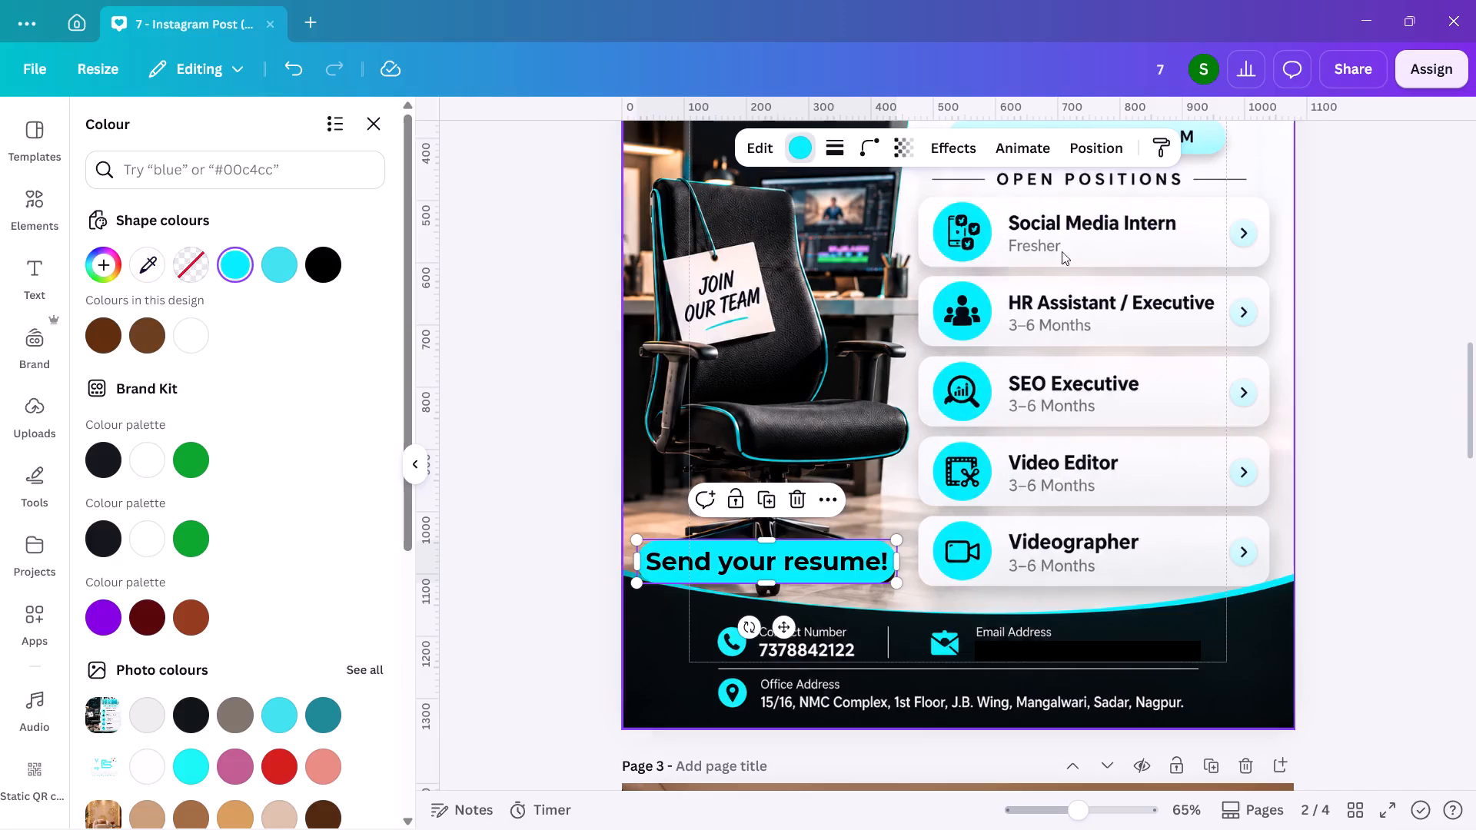
pyautogui.doubleClick(1365, 436)
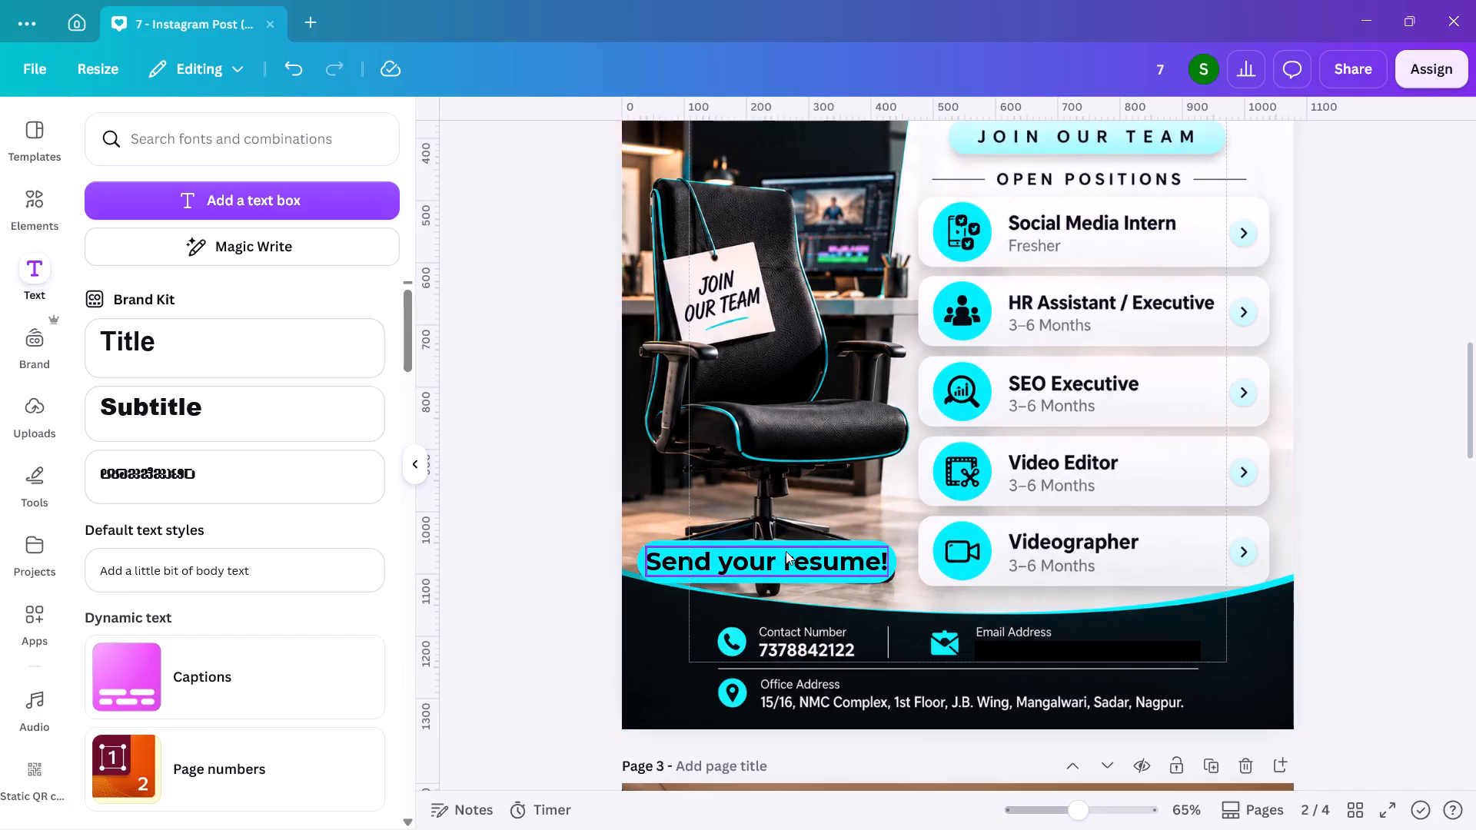
# Shorten the banner from its top edge to about 58 px tall and middle-align the text with it.
pyautogui.scroll(2, 786, 551)
pyautogui.hscroll(1, 786, 551)
pyautogui.click(786, 551)
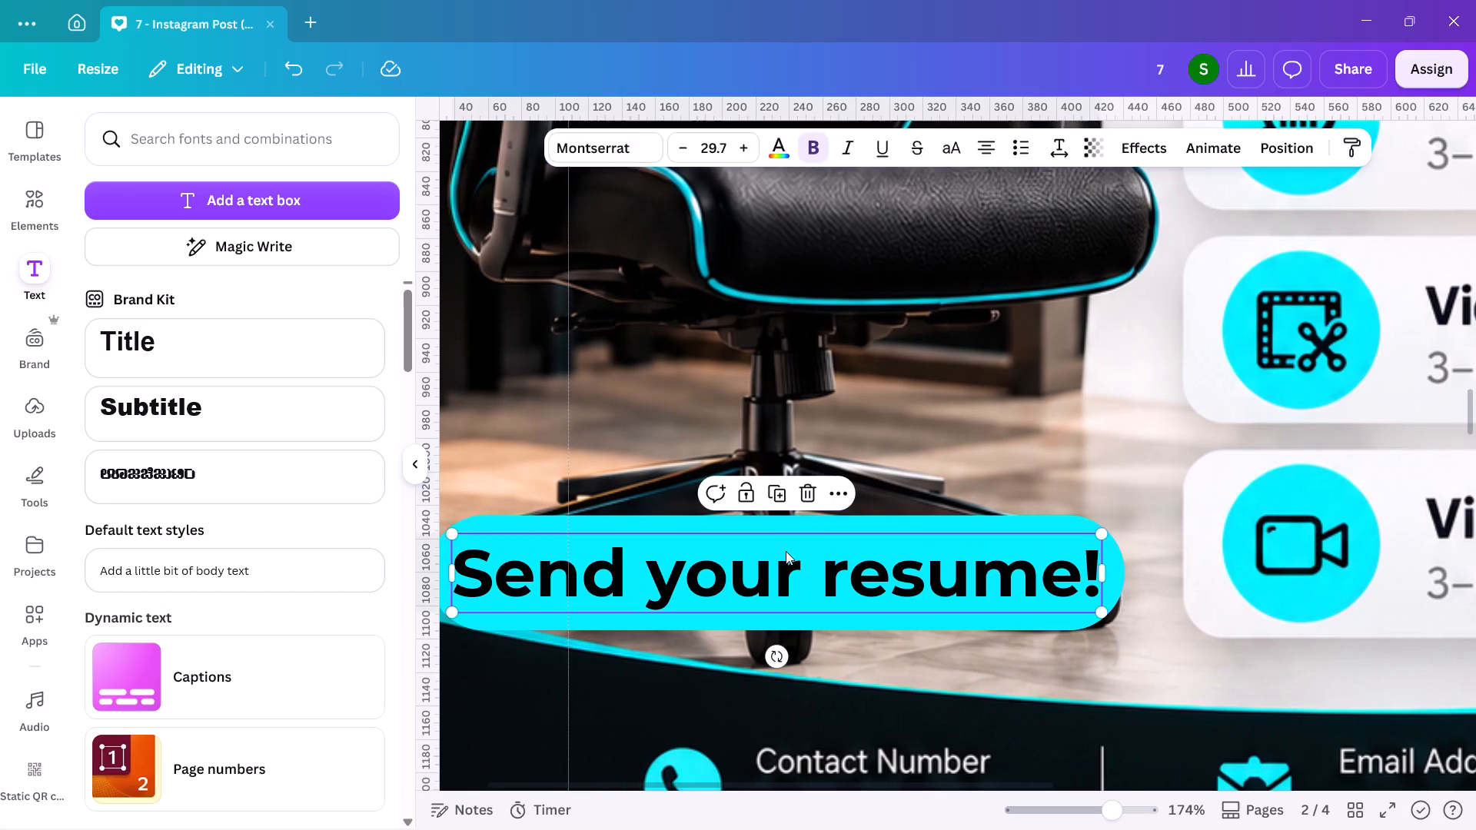
pyautogui.click(1052, 520)
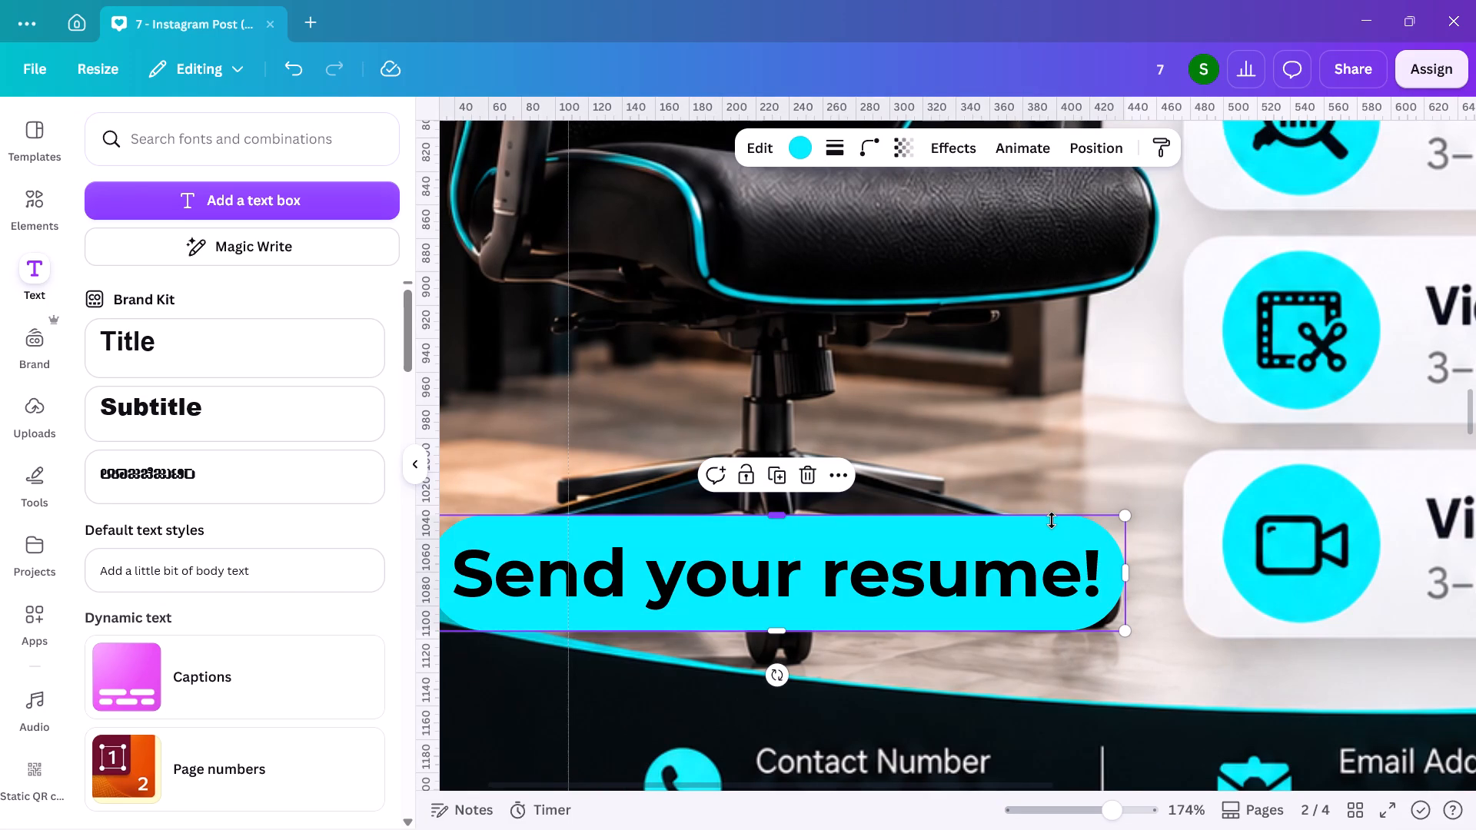
pyautogui.moveTo(1040, 516); pyautogui.dragTo(1042, 533)
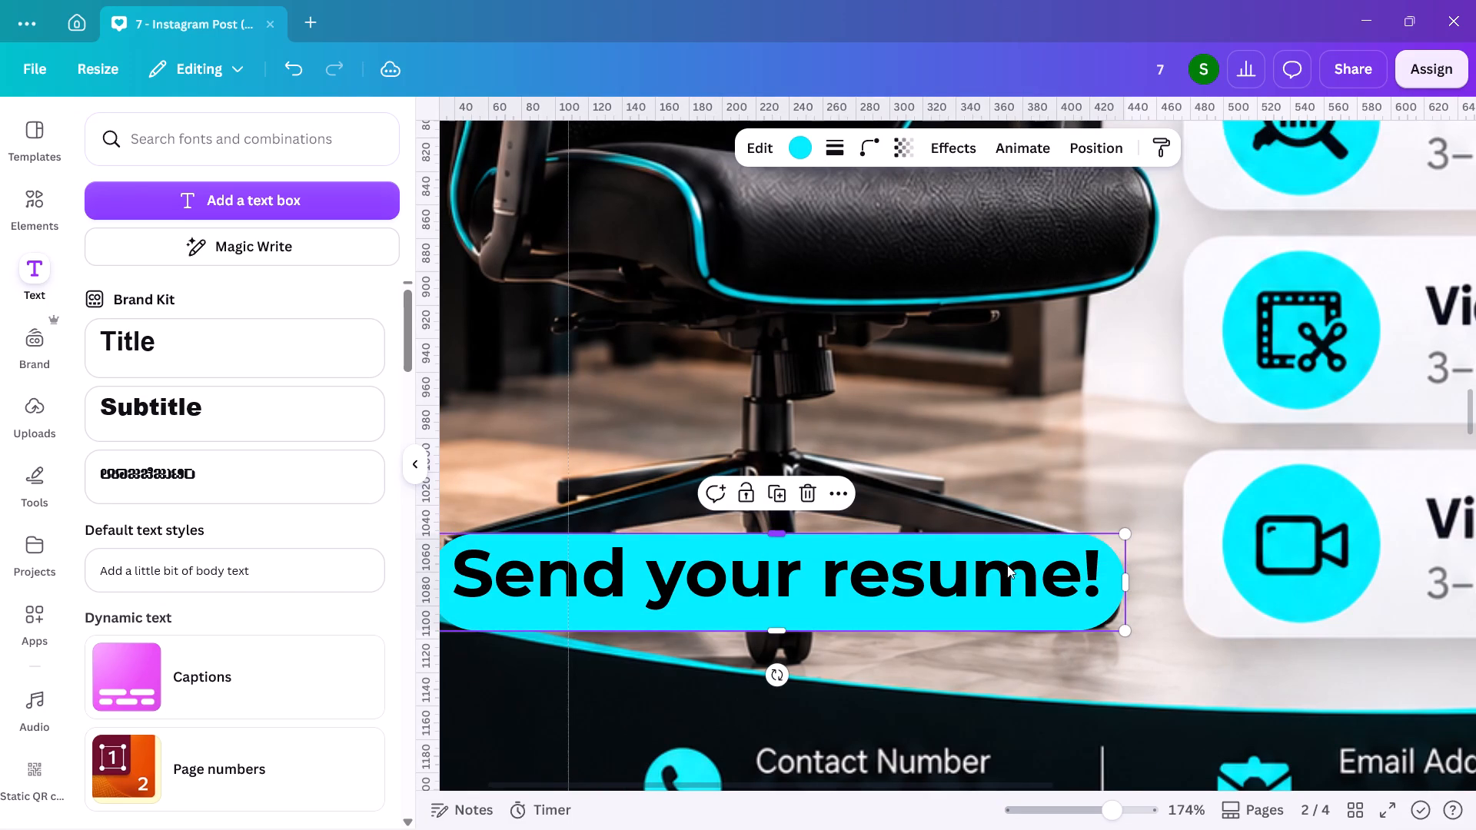
pyautogui.keyDown('shift'); pyautogui.click(979, 583); pyautogui.keyUp('shift')
pyautogui.click(1325, 139)
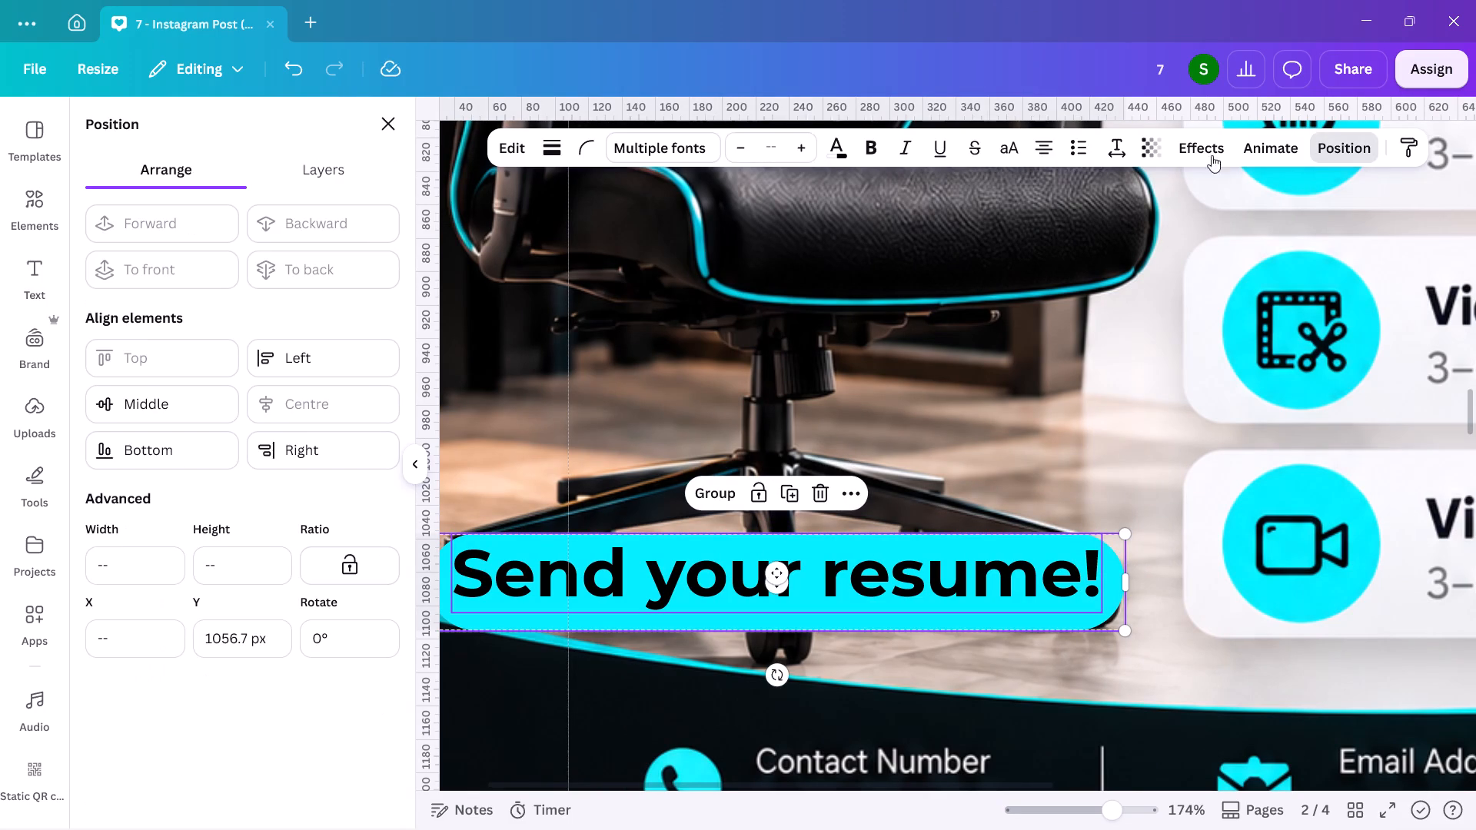
pyautogui.click(151, 403)
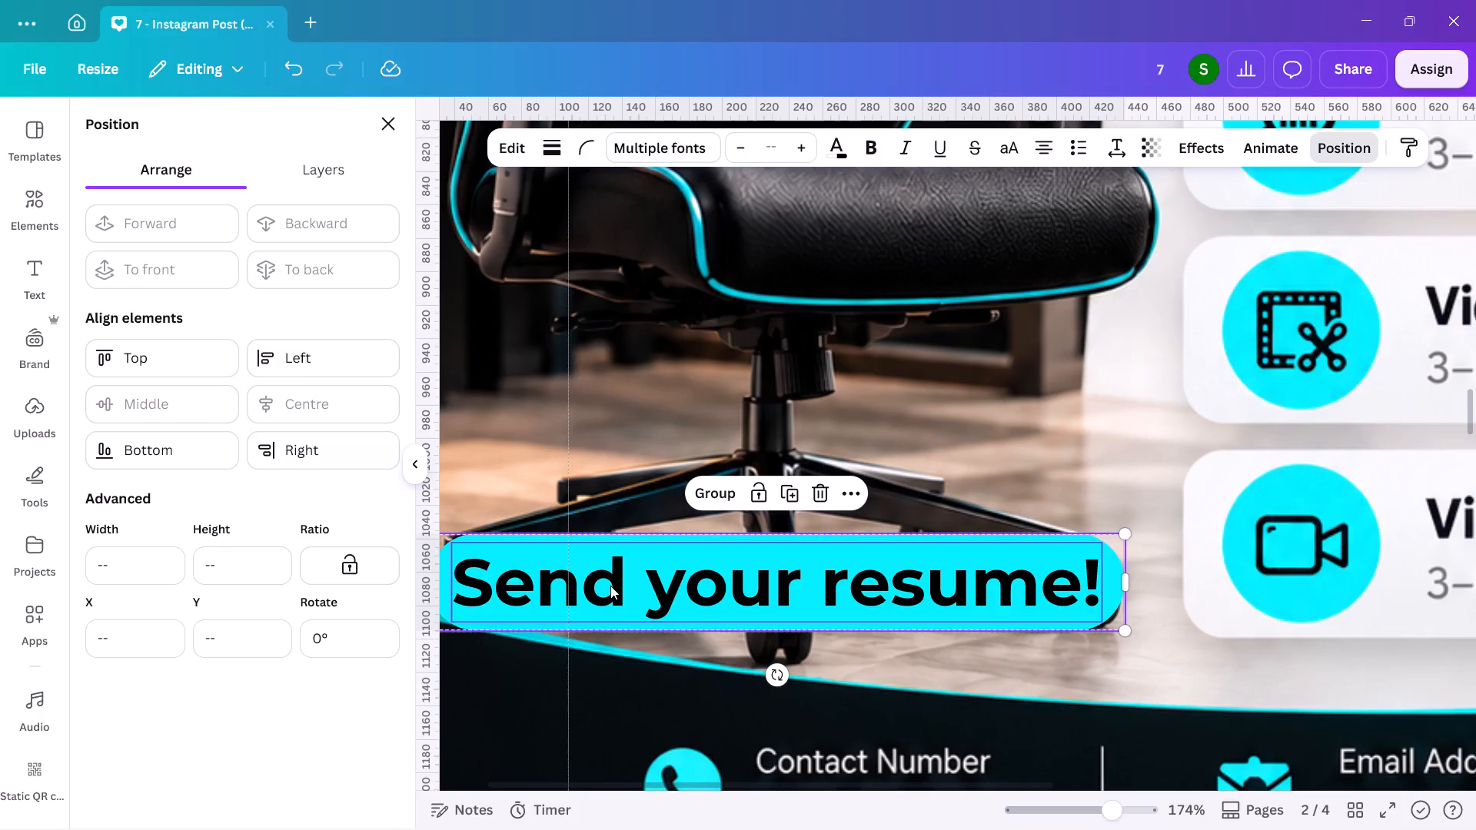
pyautogui.click(758, 566)
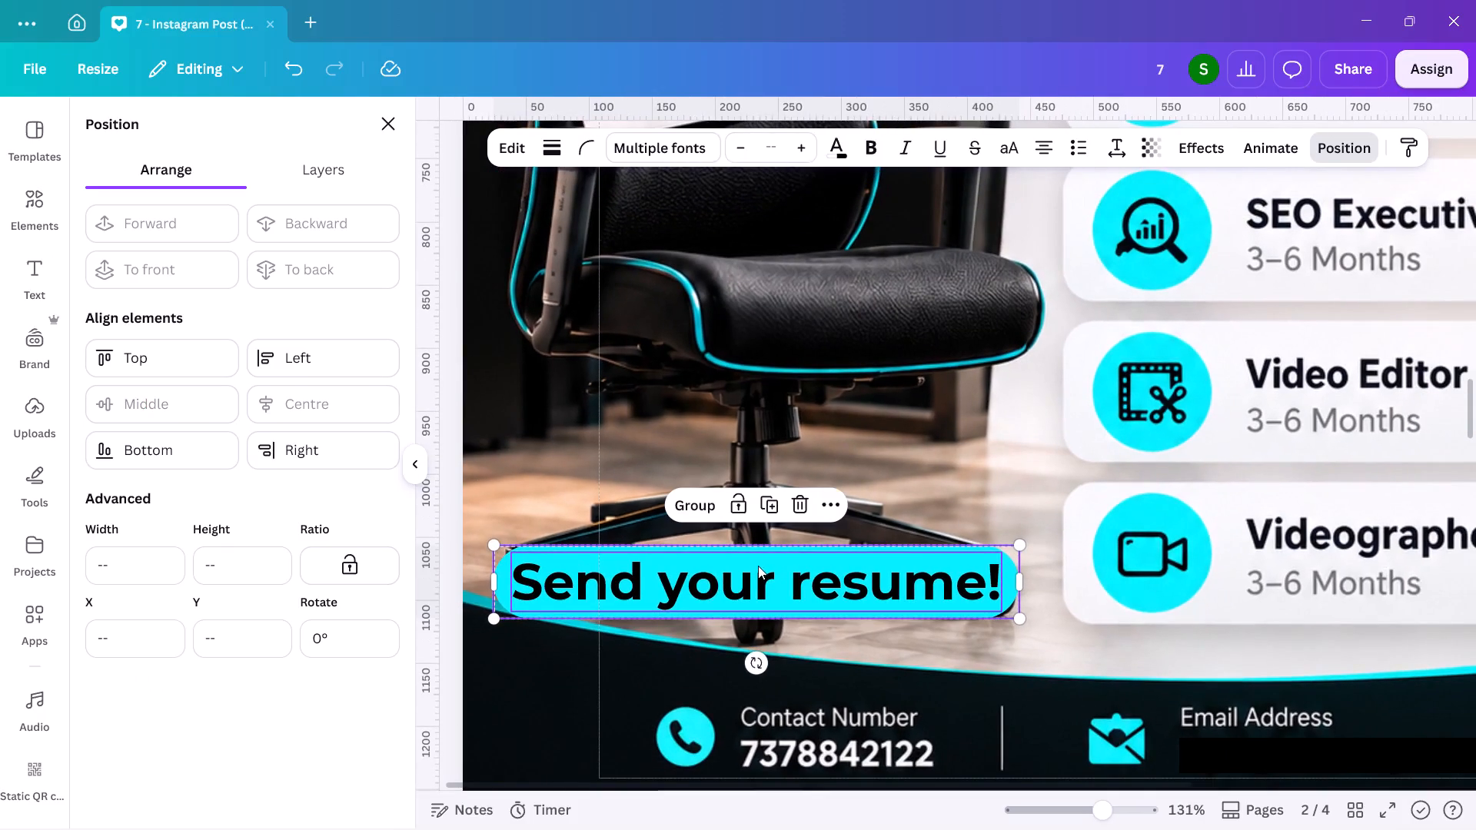
# Trim the banner's top edge again to about 52.6 px tall and re-centre the text vertically on it.
pyautogui.click(849, 608)
pyautogui.click(871, 625)
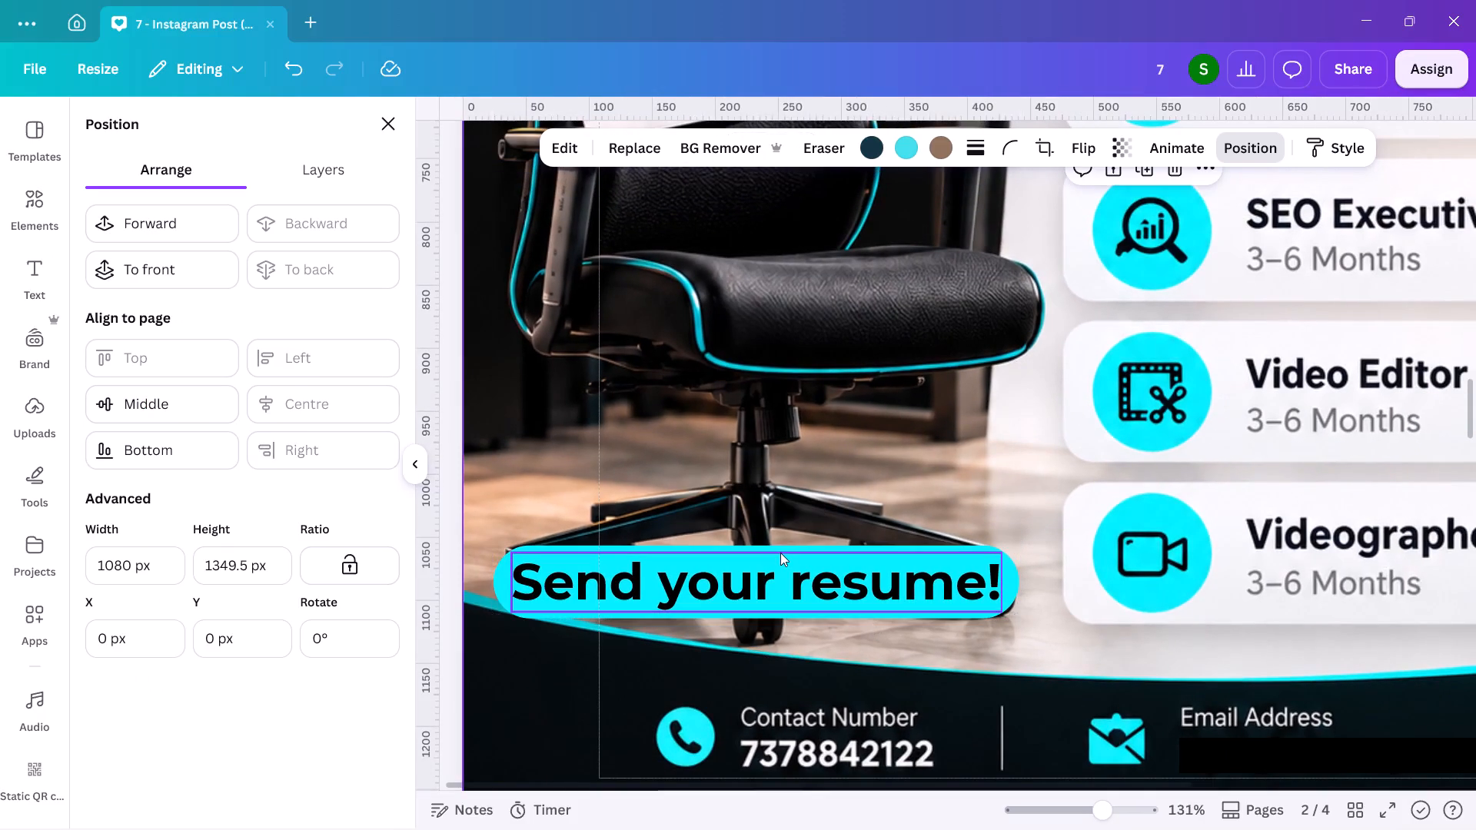
pyautogui.click(780, 546)
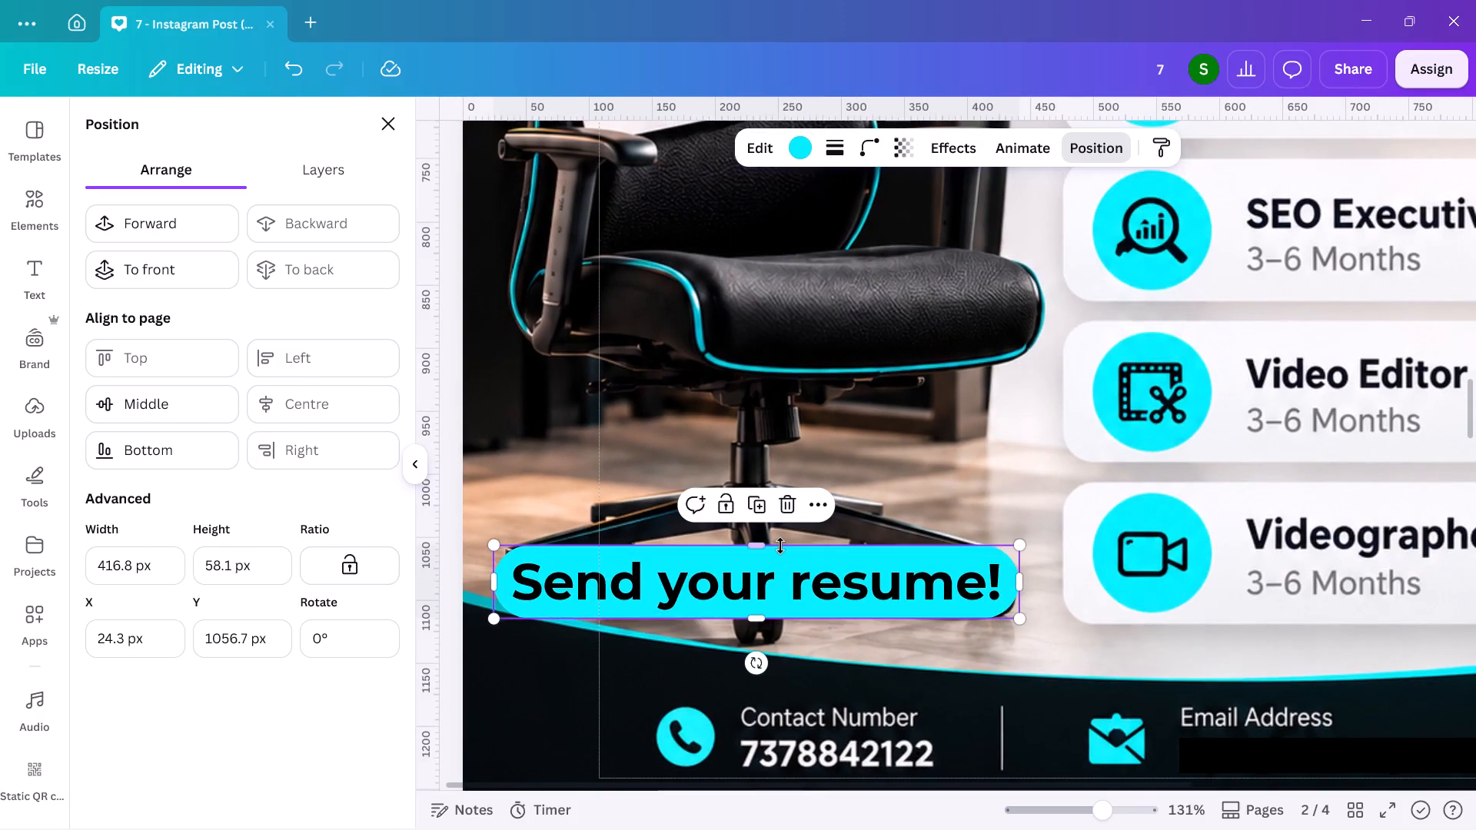
pyautogui.moveTo(780, 546); pyautogui.dragTo(783, 557)
pyautogui.keyDown('shift'); pyautogui.click(794, 586); pyautogui.keyUp('shift')
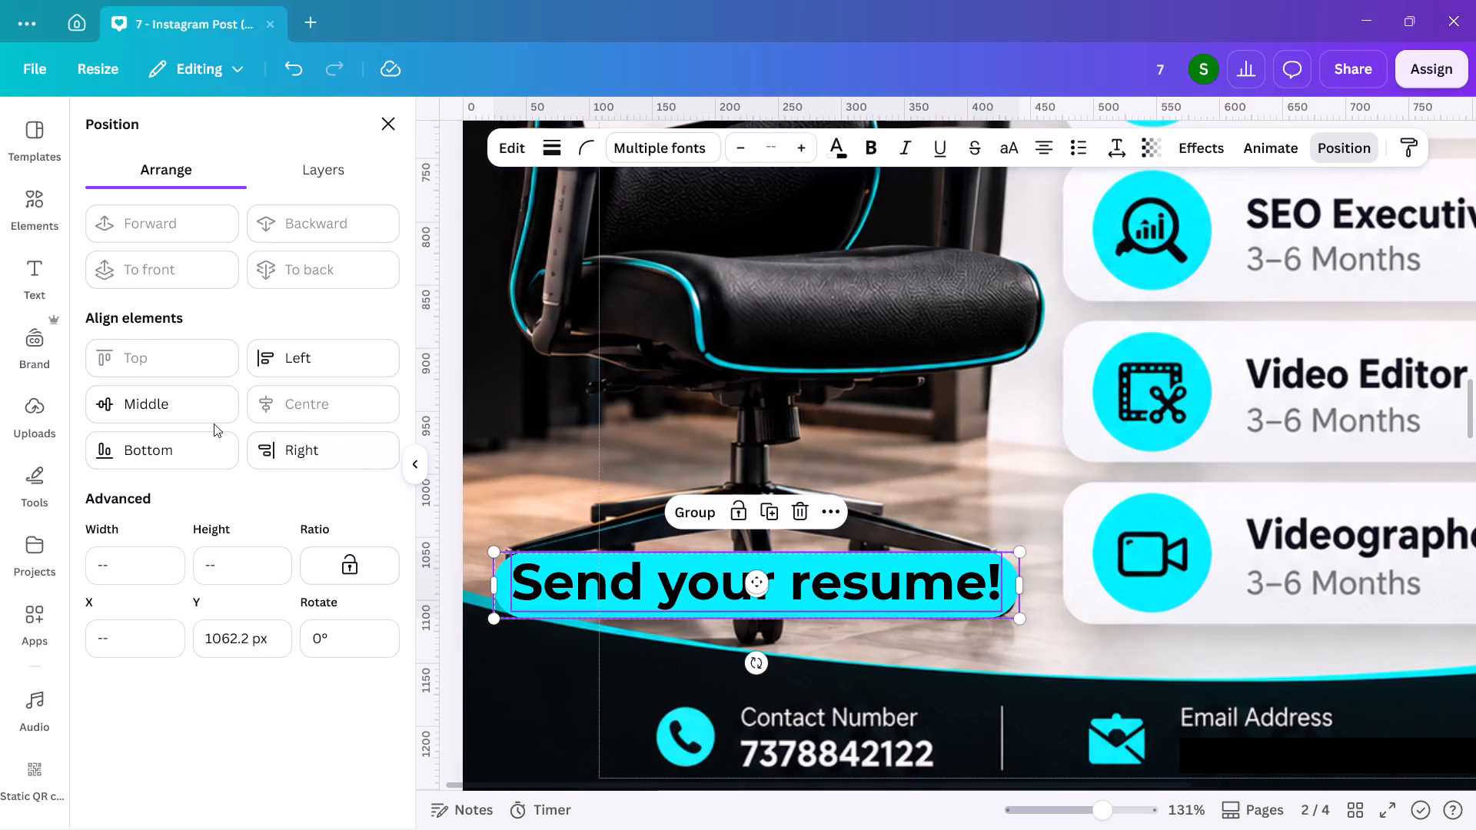
pyautogui.click(198, 417)
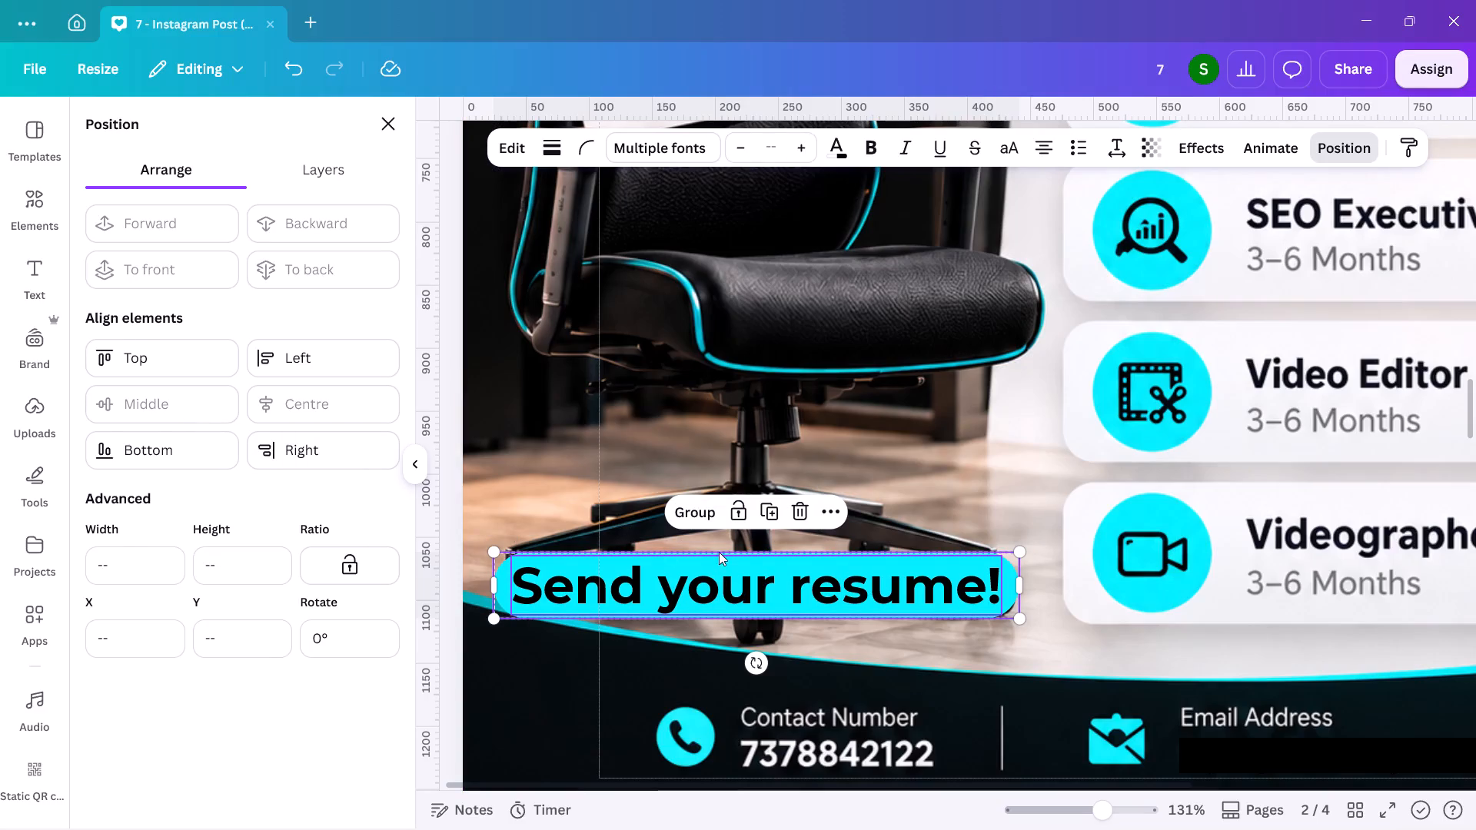
# Group the text with the banner and move the group over the chair's base to about X 24 px, Y 1108 px.
pyautogui.click(700, 513)
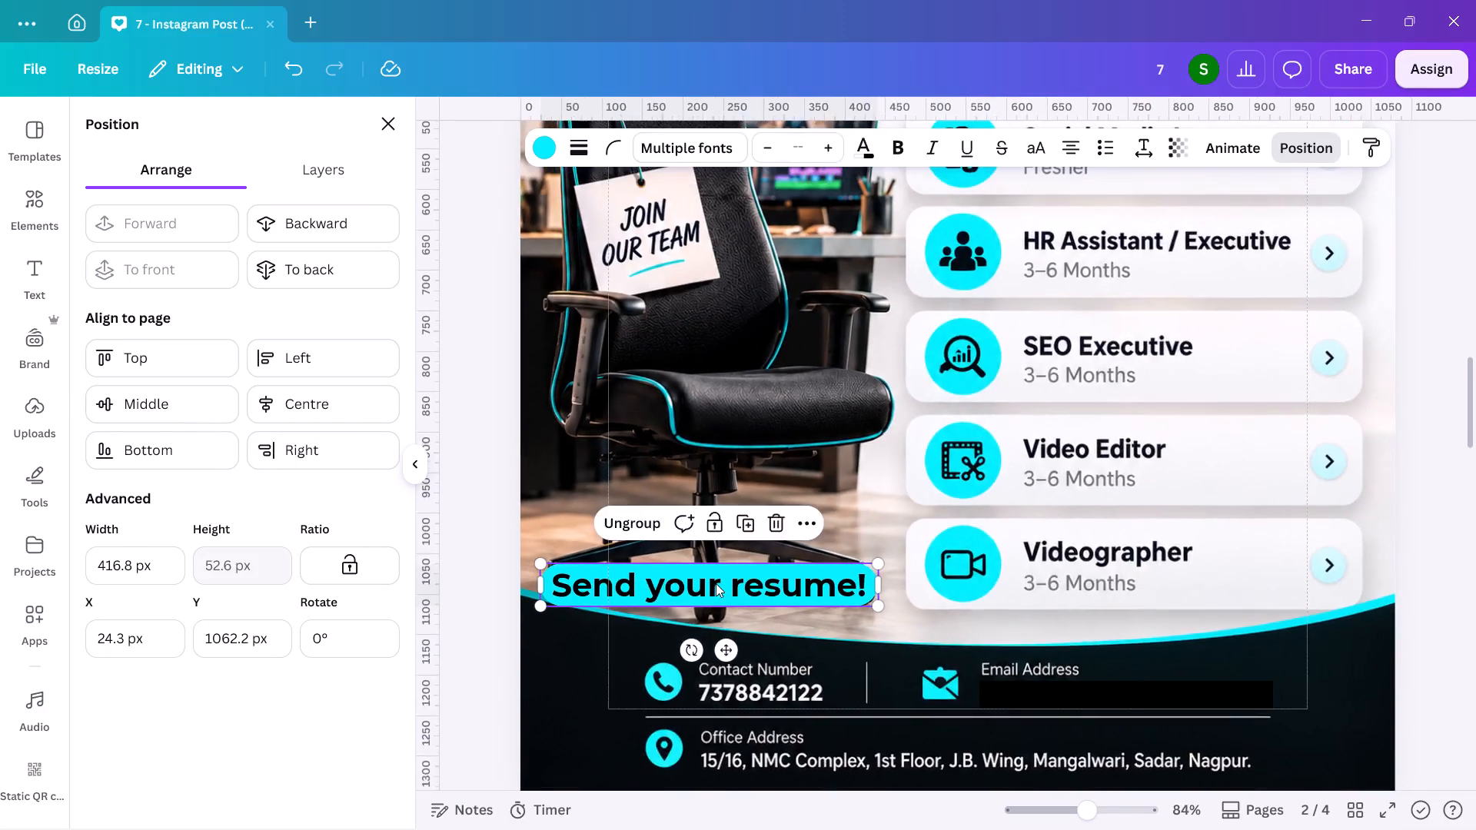
pyautogui.moveTo(731, 584); pyautogui.dragTo(736, 570)
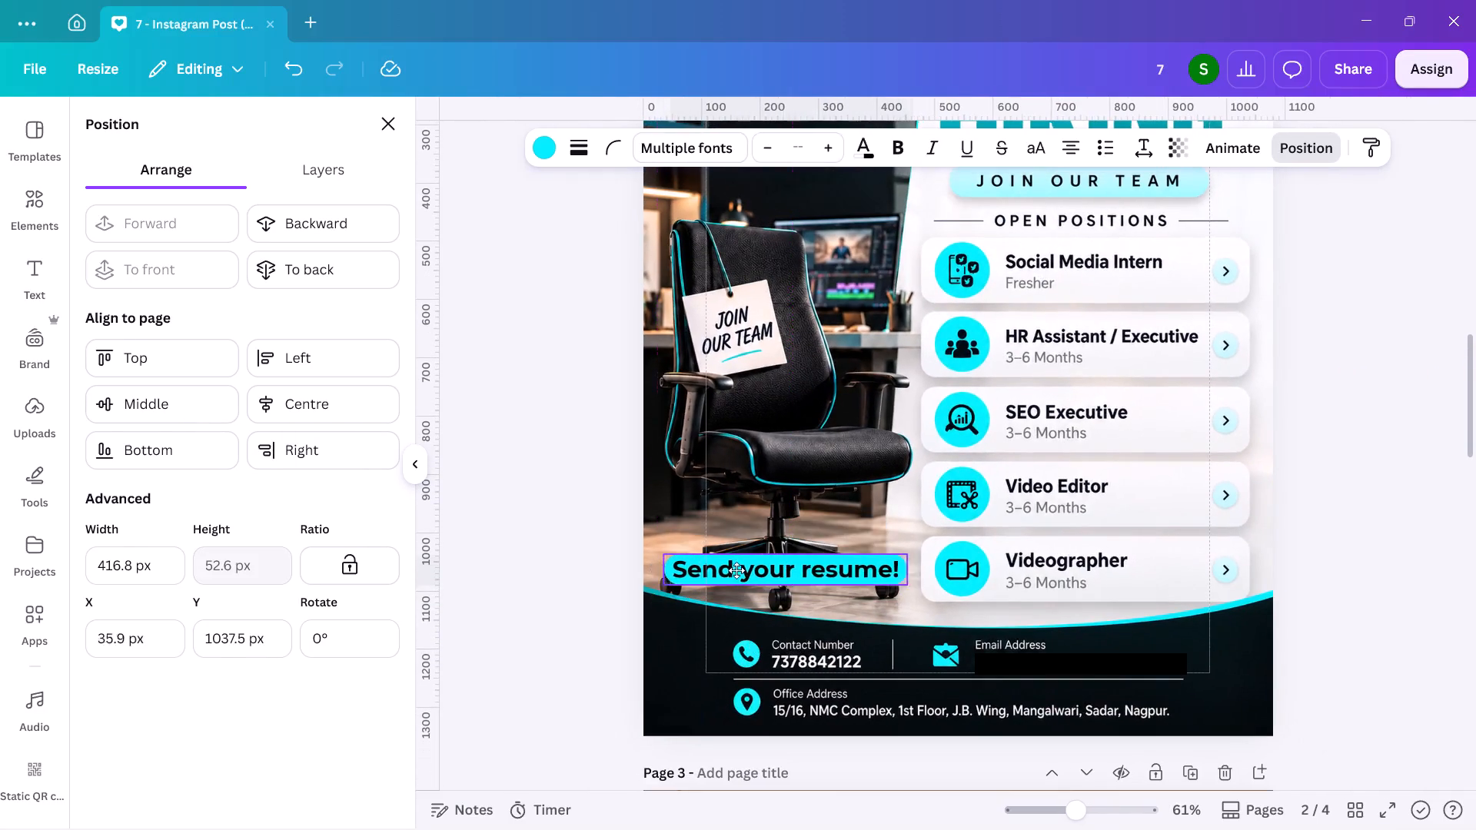
pyautogui.moveTo(736, 570); pyautogui.dragTo(729, 563)
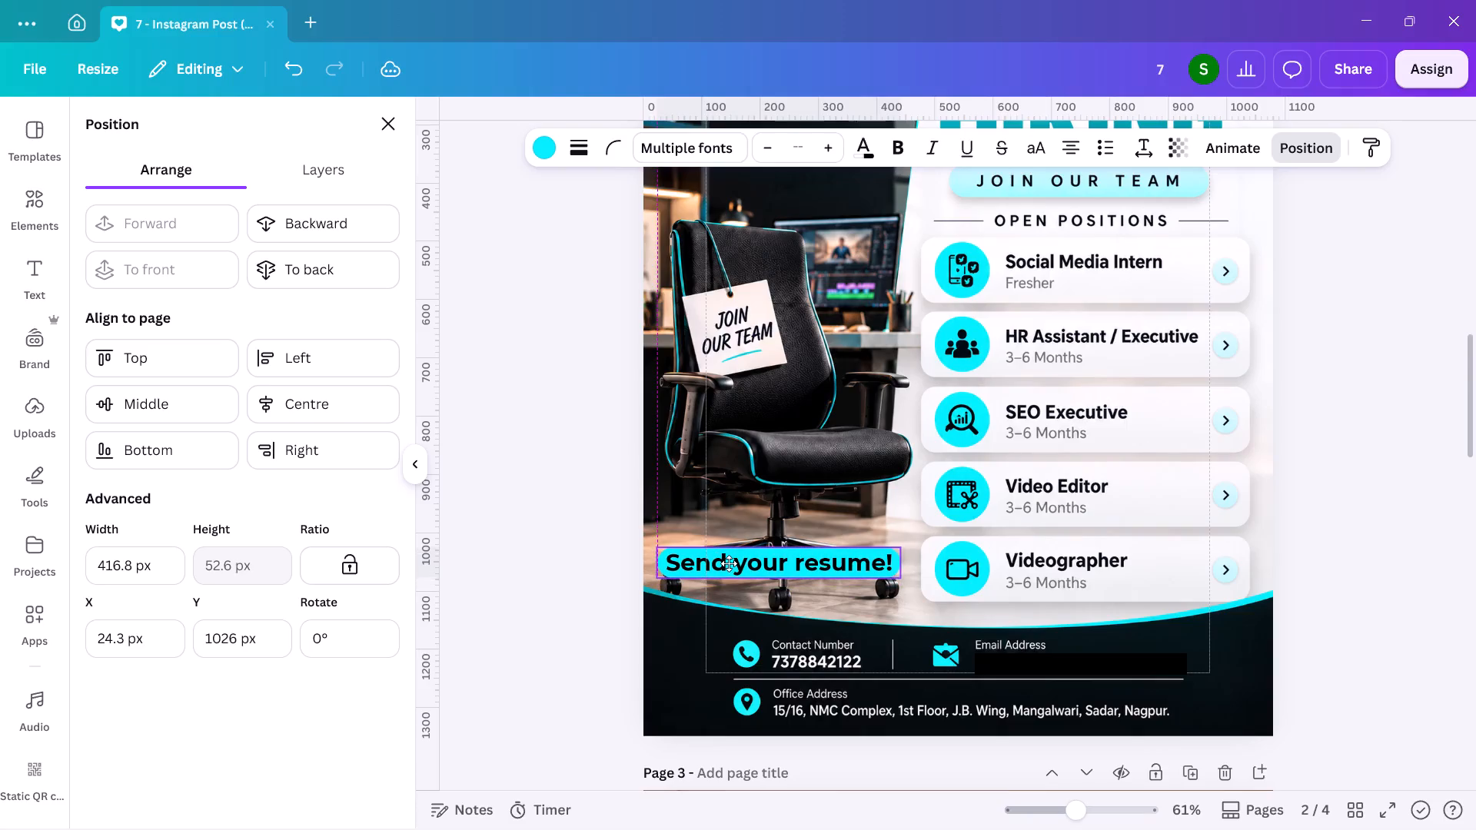
pyautogui.moveTo(729, 563); pyautogui.dragTo(729, 603)
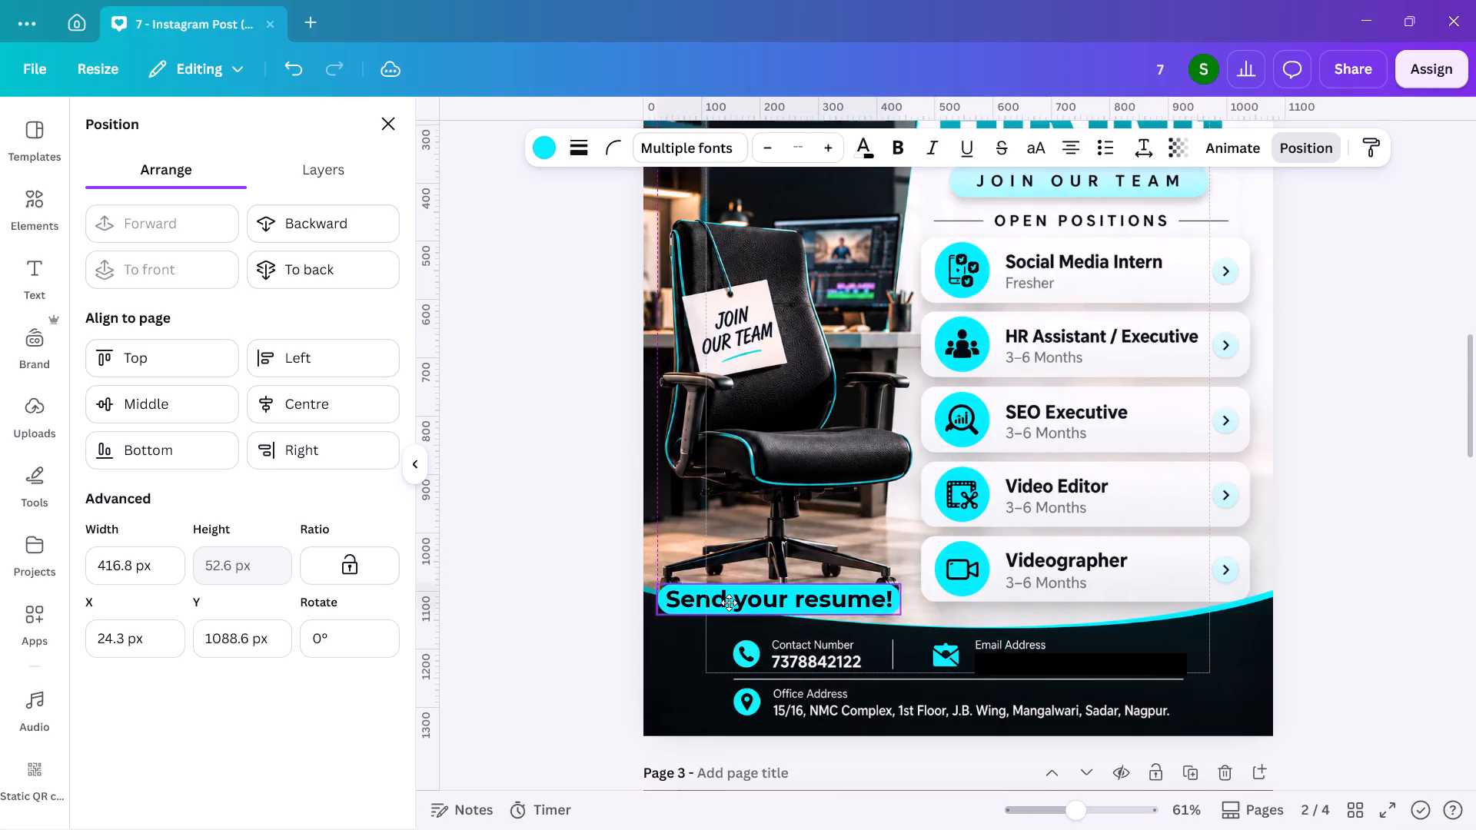
pyautogui.moveTo(729, 603); pyautogui.dragTo(729, 612)
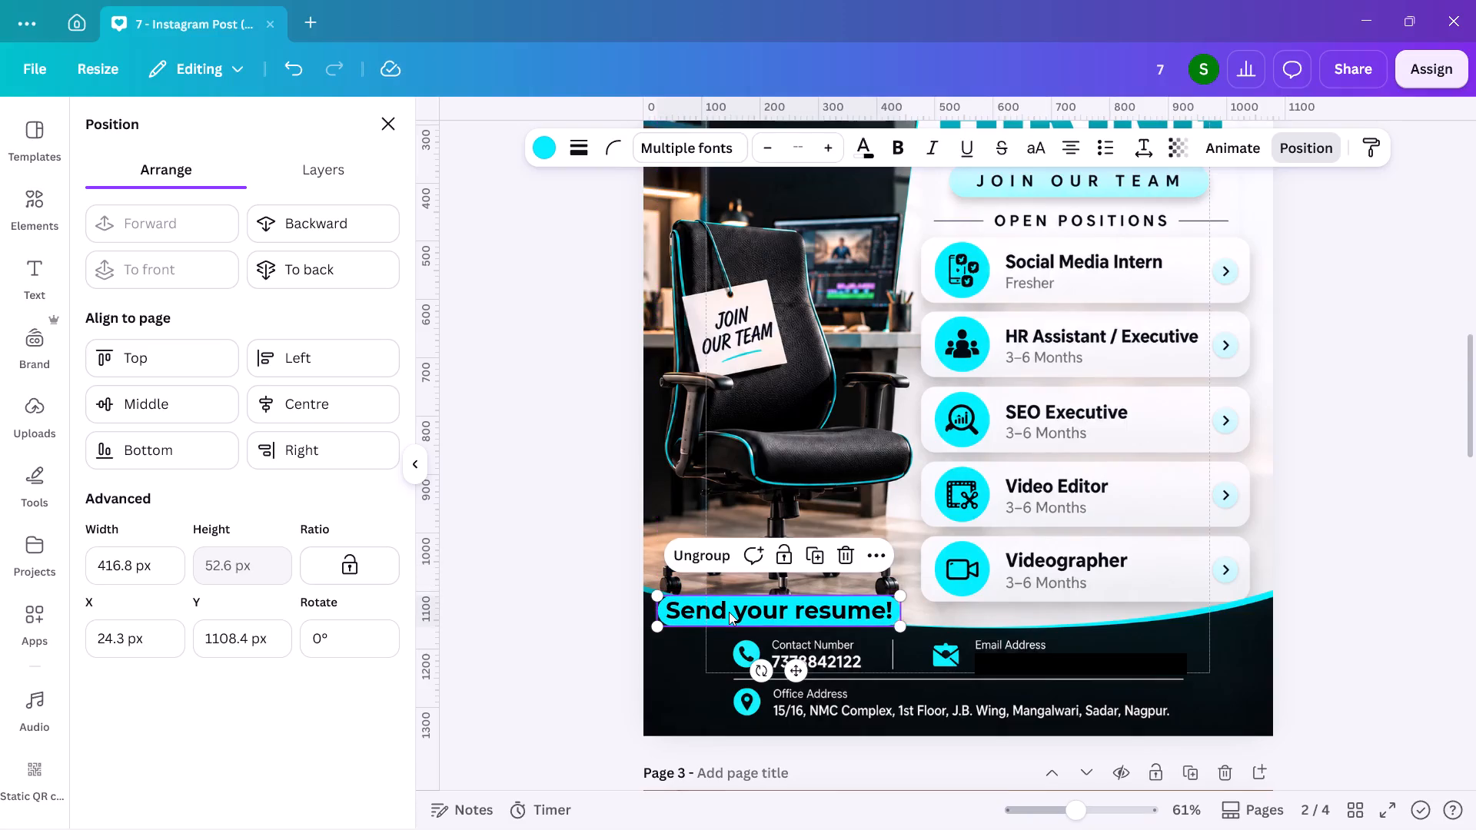
pyautogui.doubleClick(1298, 621)
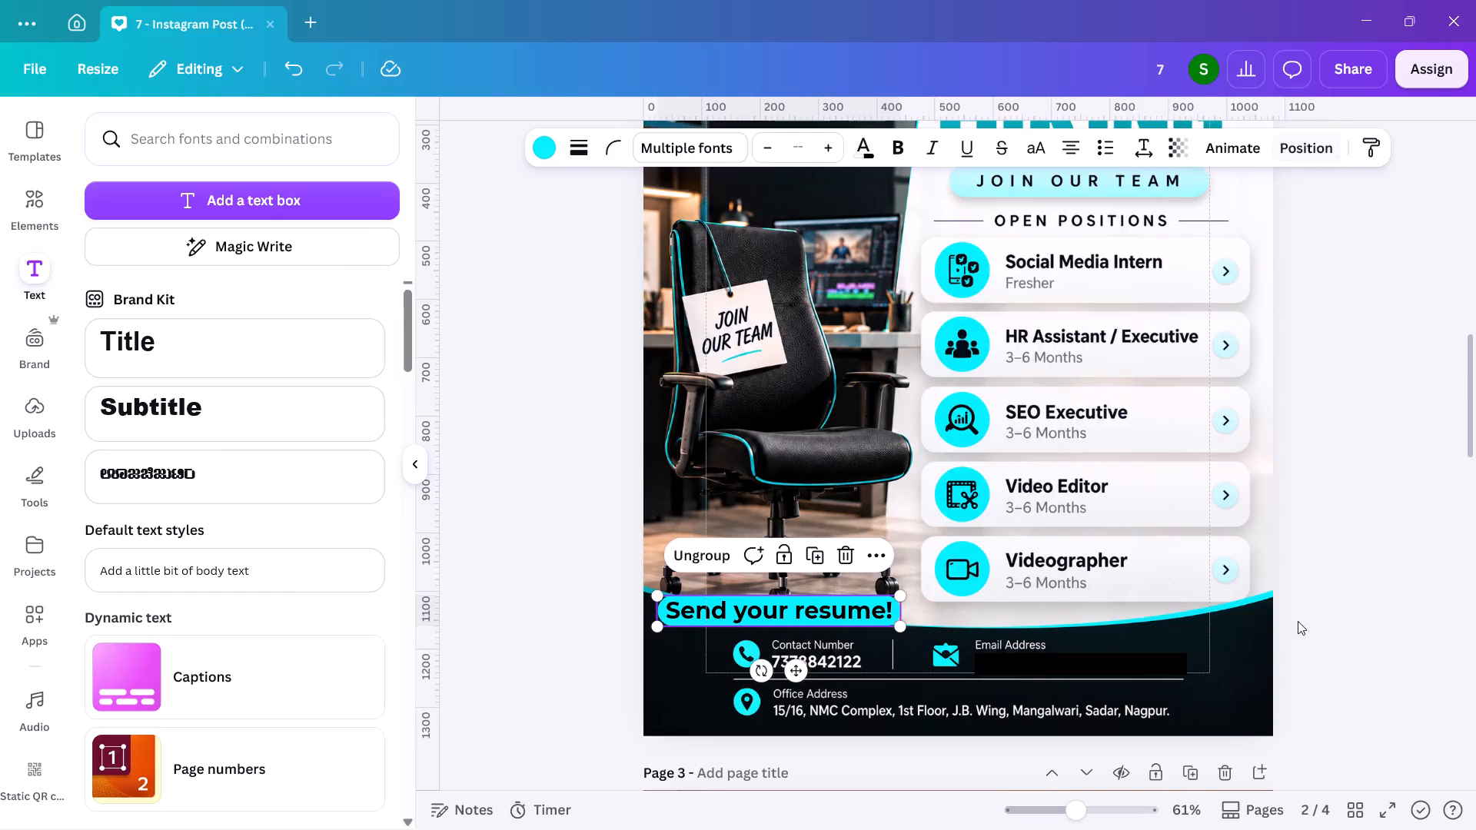
# Reposition the grouped banner just below the chair's wheels, overlapping the dark footer's curved edge above the contact number.
pyautogui.moveTo(857, 609); pyautogui.dragTo(868, 609)
pyautogui.moveTo(868, 609); pyautogui.dragTo(826, 609)
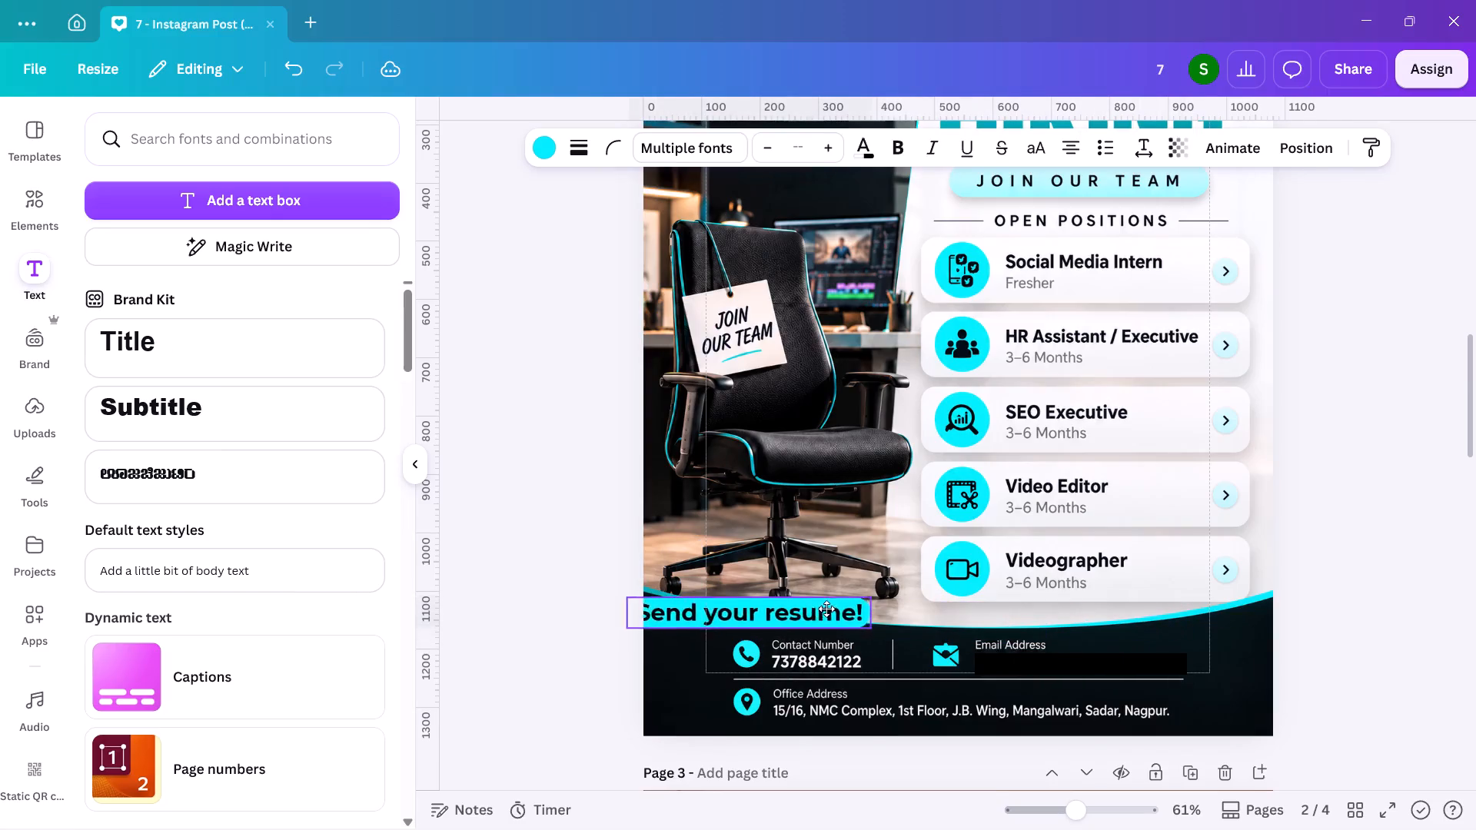
pyautogui.moveTo(826, 609); pyautogui.dragTo(860, 552)
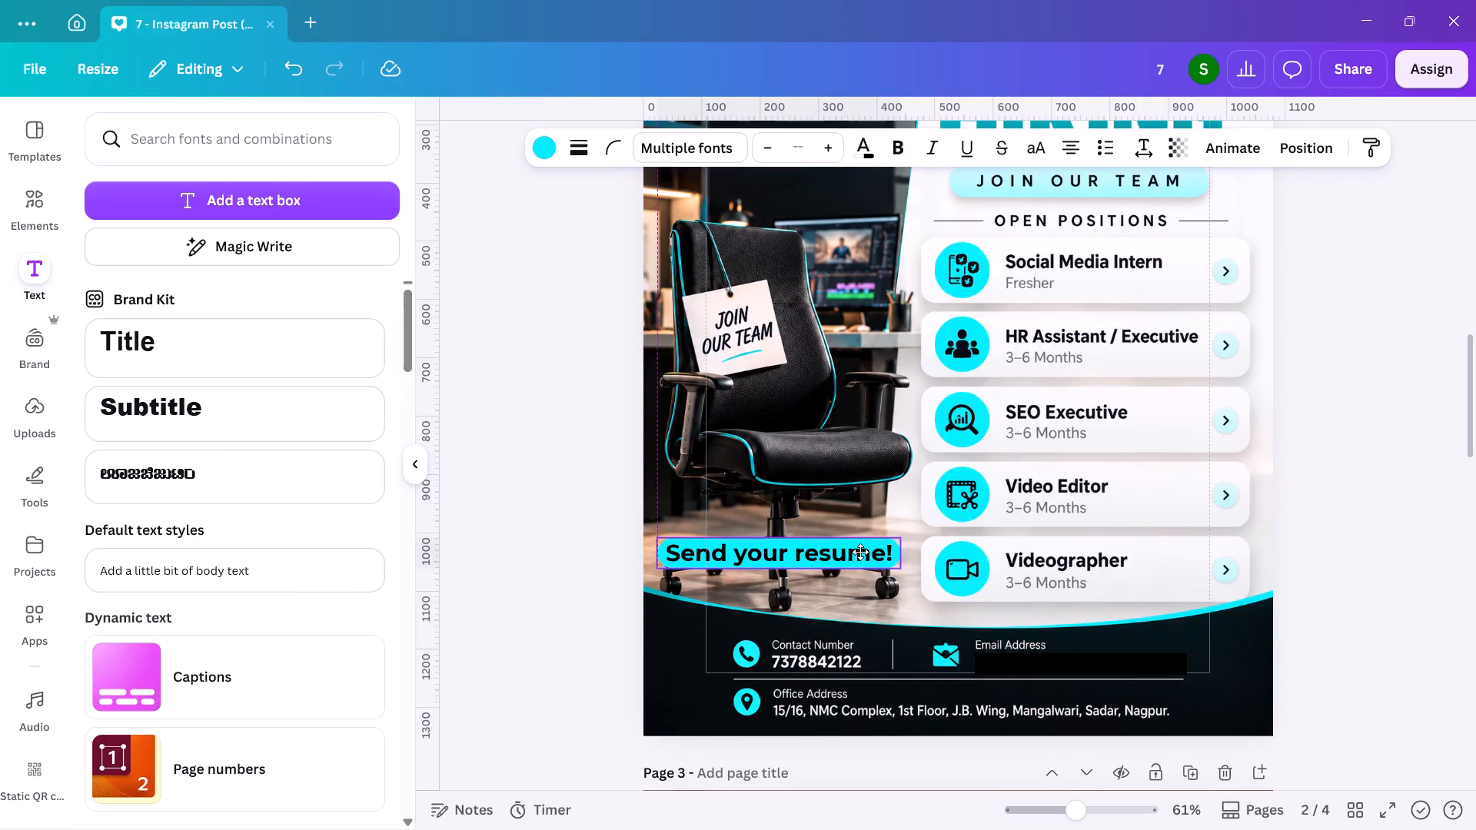
pyautogui.moveTo(860, 552); pyautogui.dragTo(860, 577)
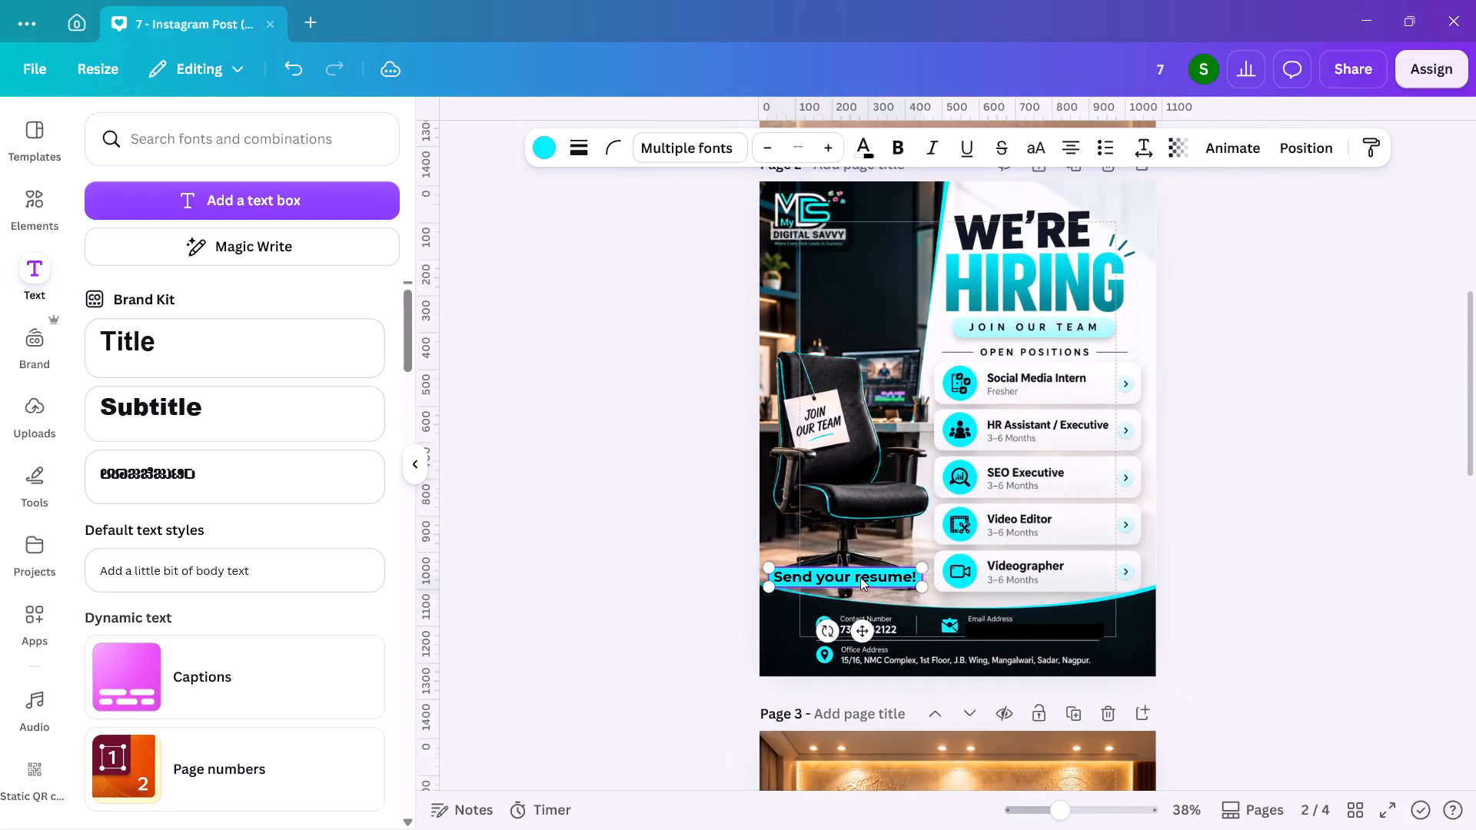
pyautogui.moveTo(860, 577); pyautogui.dragTo(860, 586)
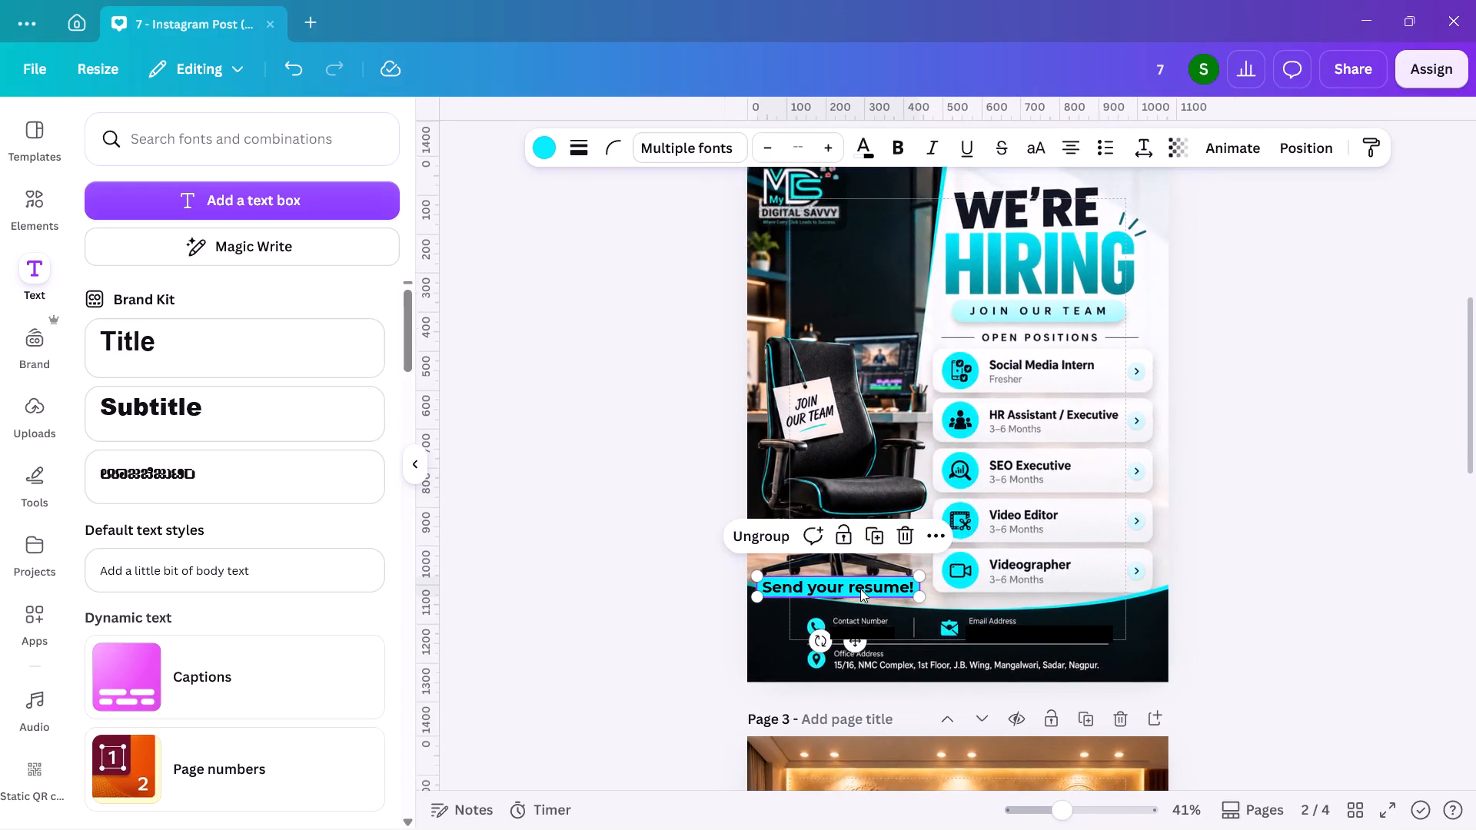
pyautogui.scroll(1, 860, 589)
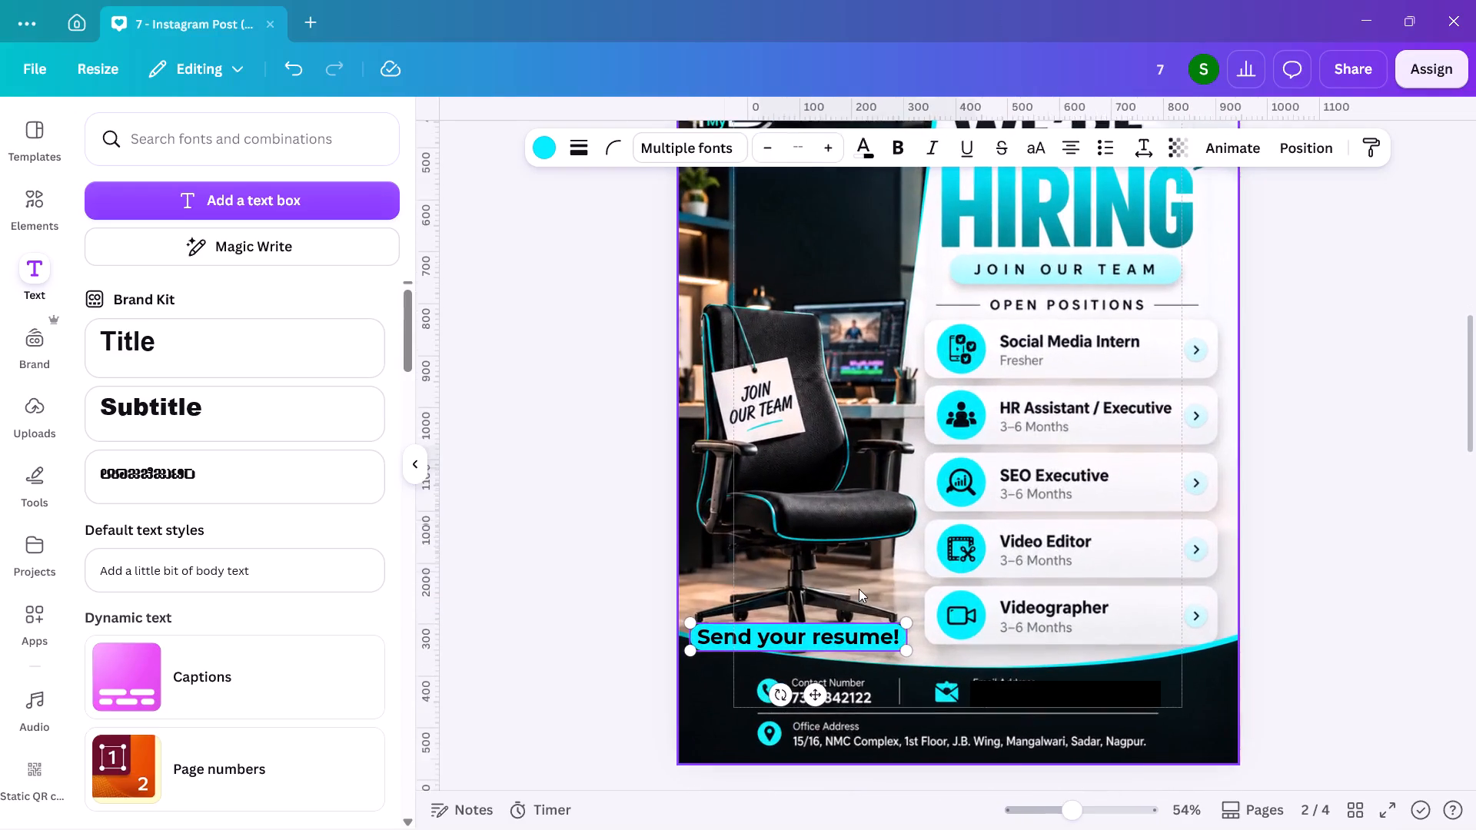
pyautogui.moveTo(791, 645); pyautogui.dragTo(795, 653)
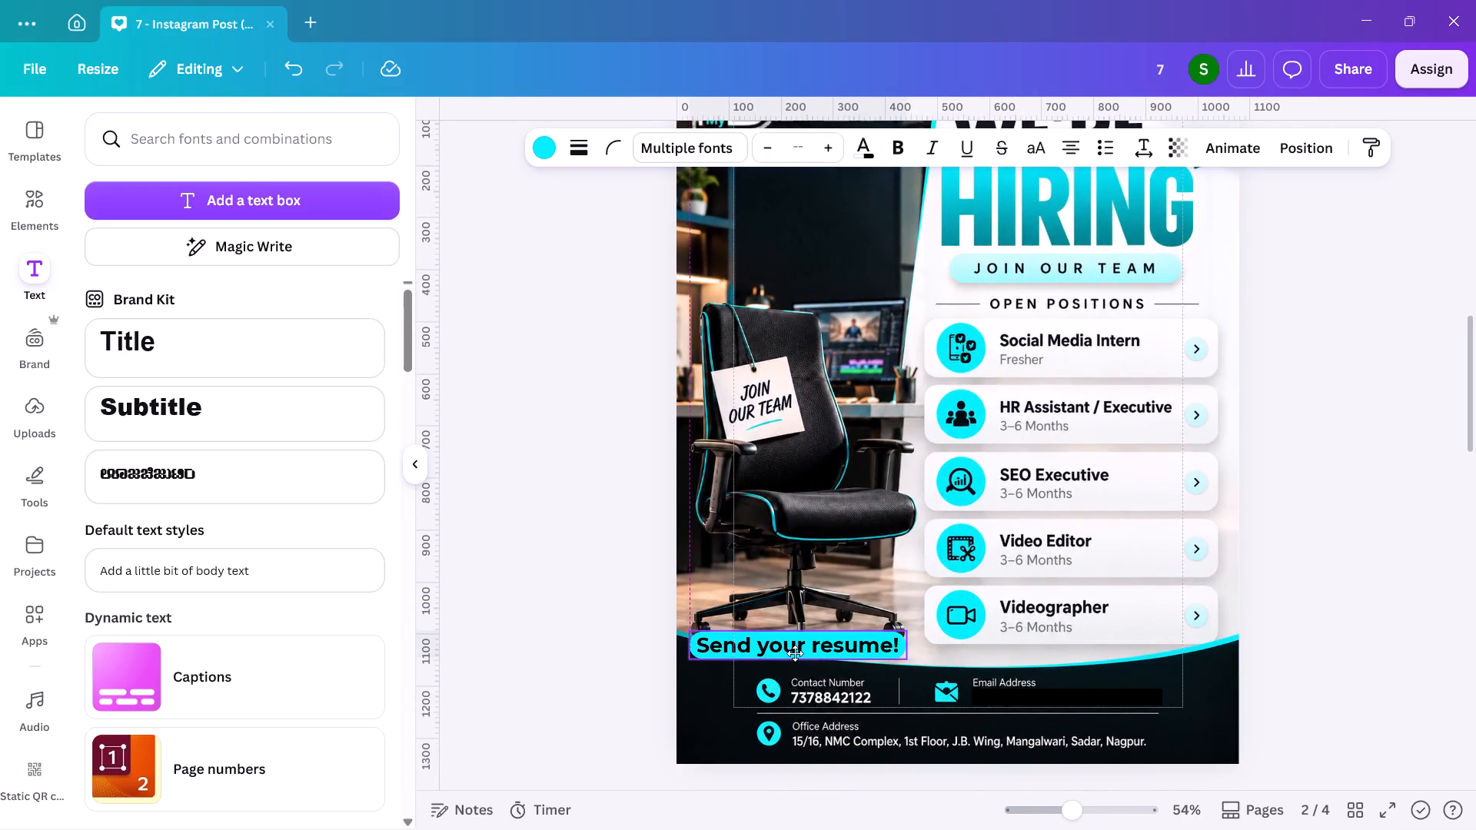
pyautogui.moveTo(795, 653); pyautogui.dragTo(793, 656)
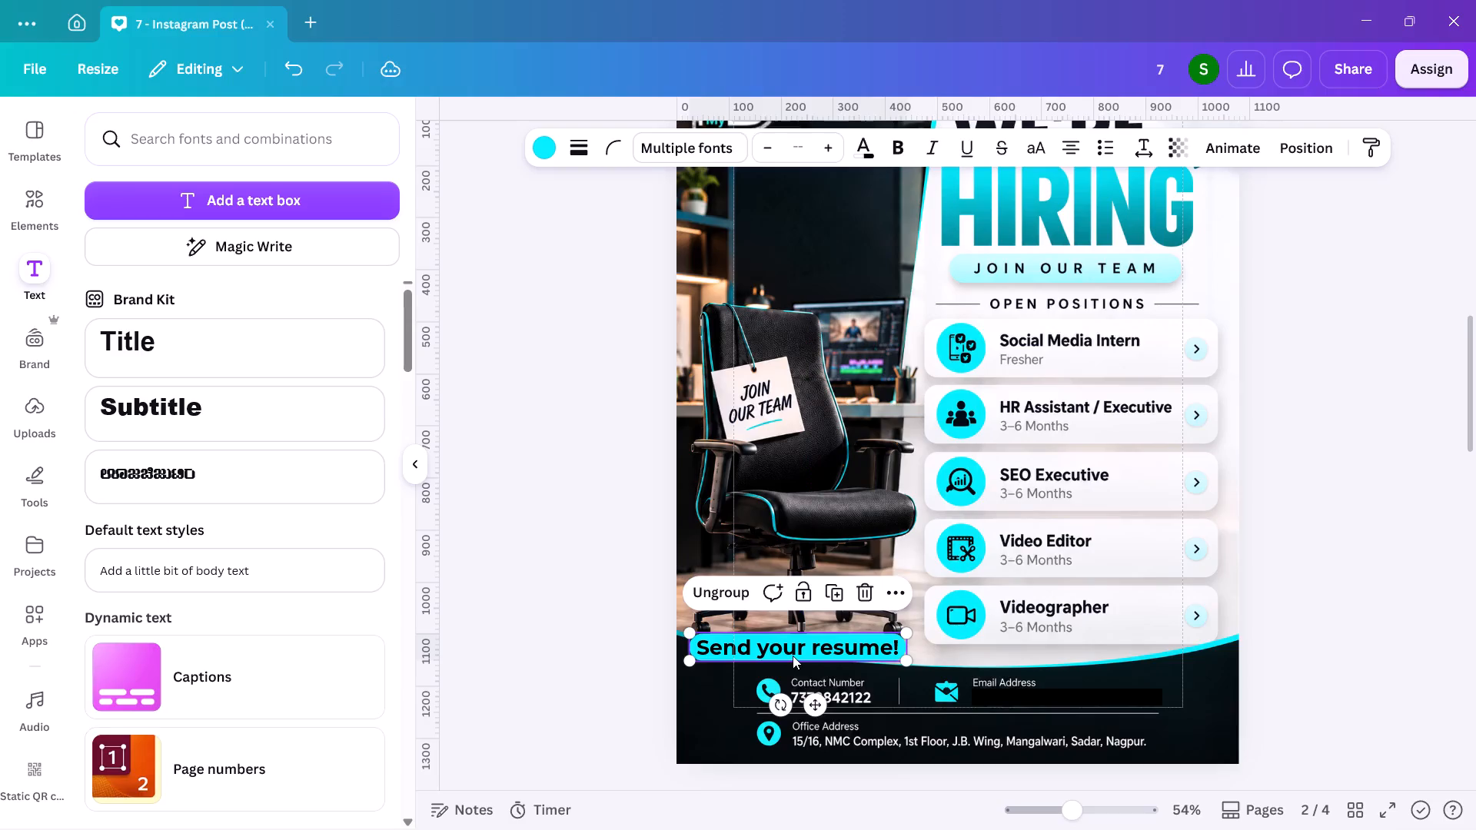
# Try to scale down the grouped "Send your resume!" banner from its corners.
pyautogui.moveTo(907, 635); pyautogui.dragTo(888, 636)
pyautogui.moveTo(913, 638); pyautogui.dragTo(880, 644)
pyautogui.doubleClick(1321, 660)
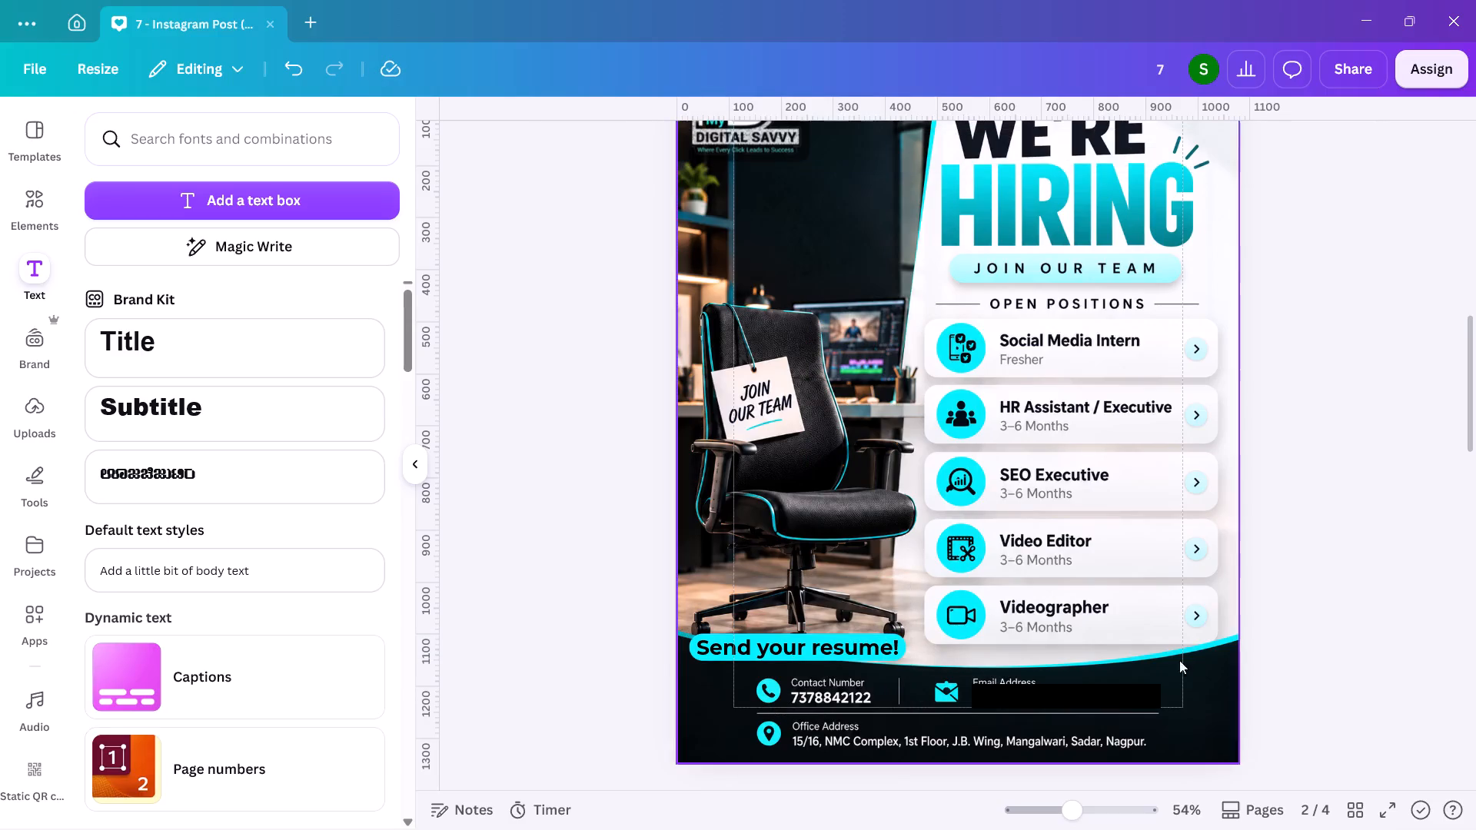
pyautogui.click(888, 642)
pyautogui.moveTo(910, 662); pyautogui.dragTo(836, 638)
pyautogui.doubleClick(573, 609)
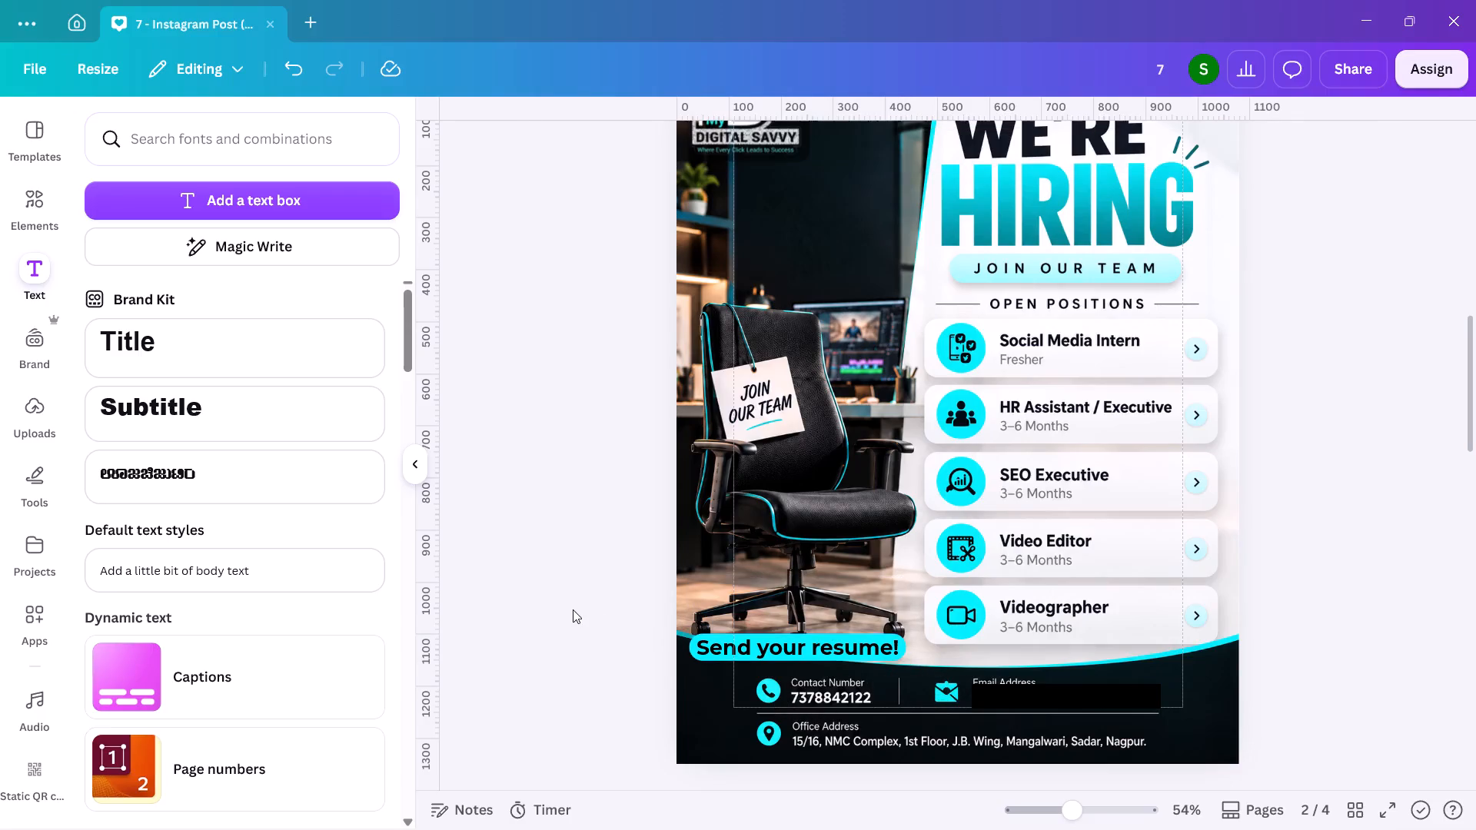
# Ungroup the "Send your resume!" text from its cyan banner shape.
pyautogui.click(716, 640)
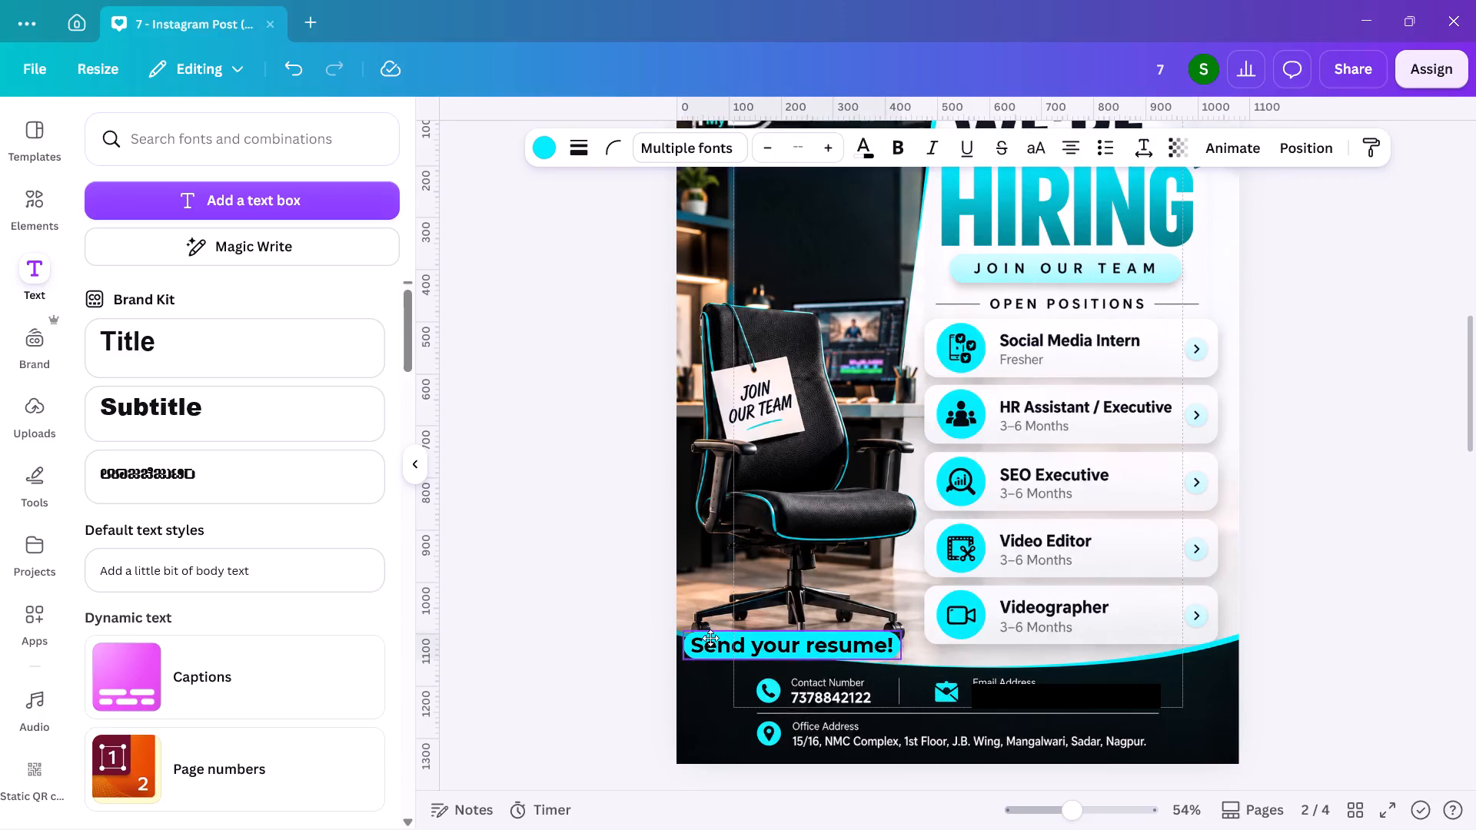
pyautogui.click(723, 598)
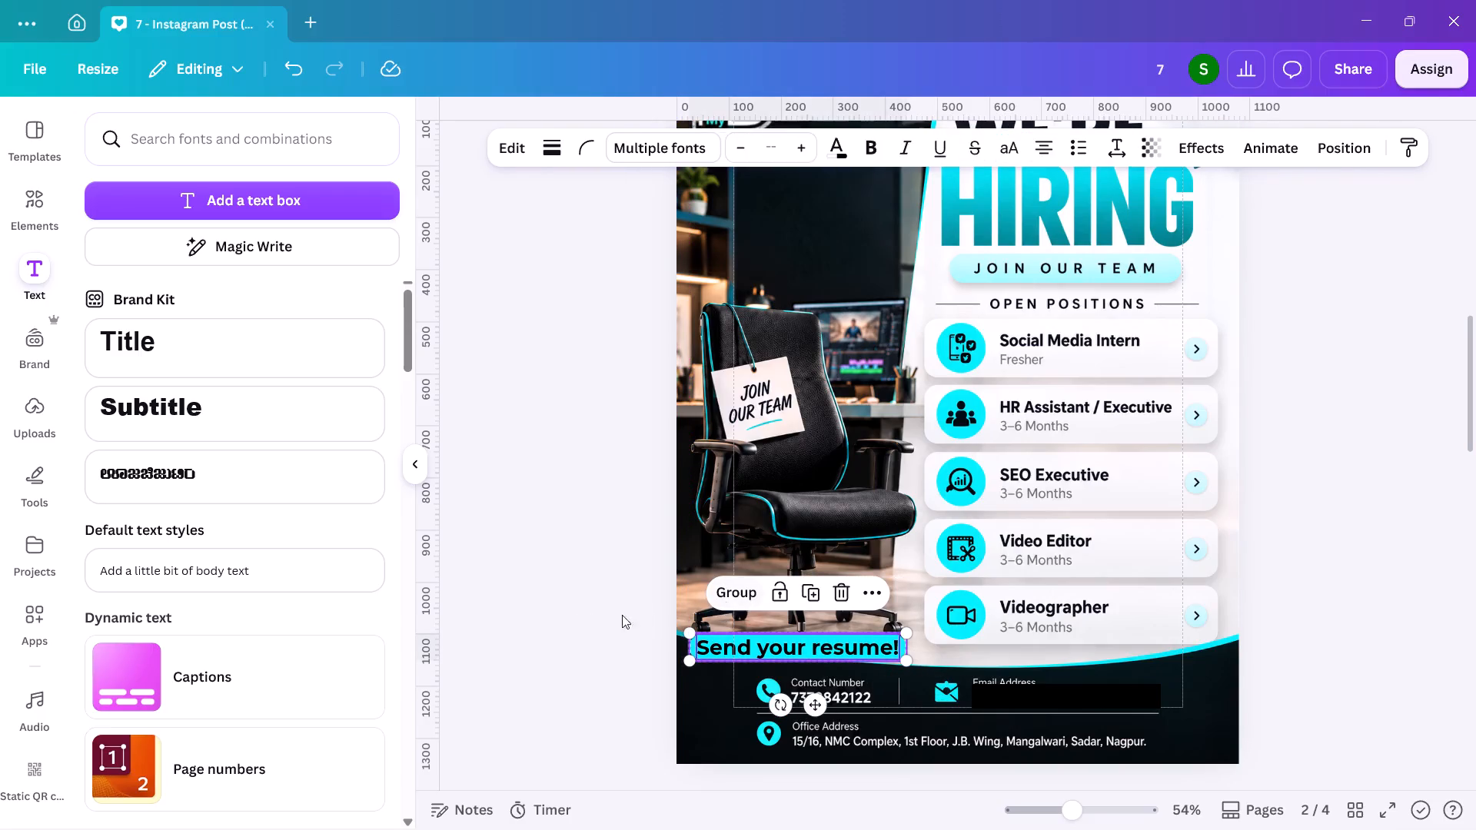
pyautogui.doubleClick(585, 613)
# Reduce the cyan banner shape's corner rounding to 15.
pyautogui.click(693, 649)
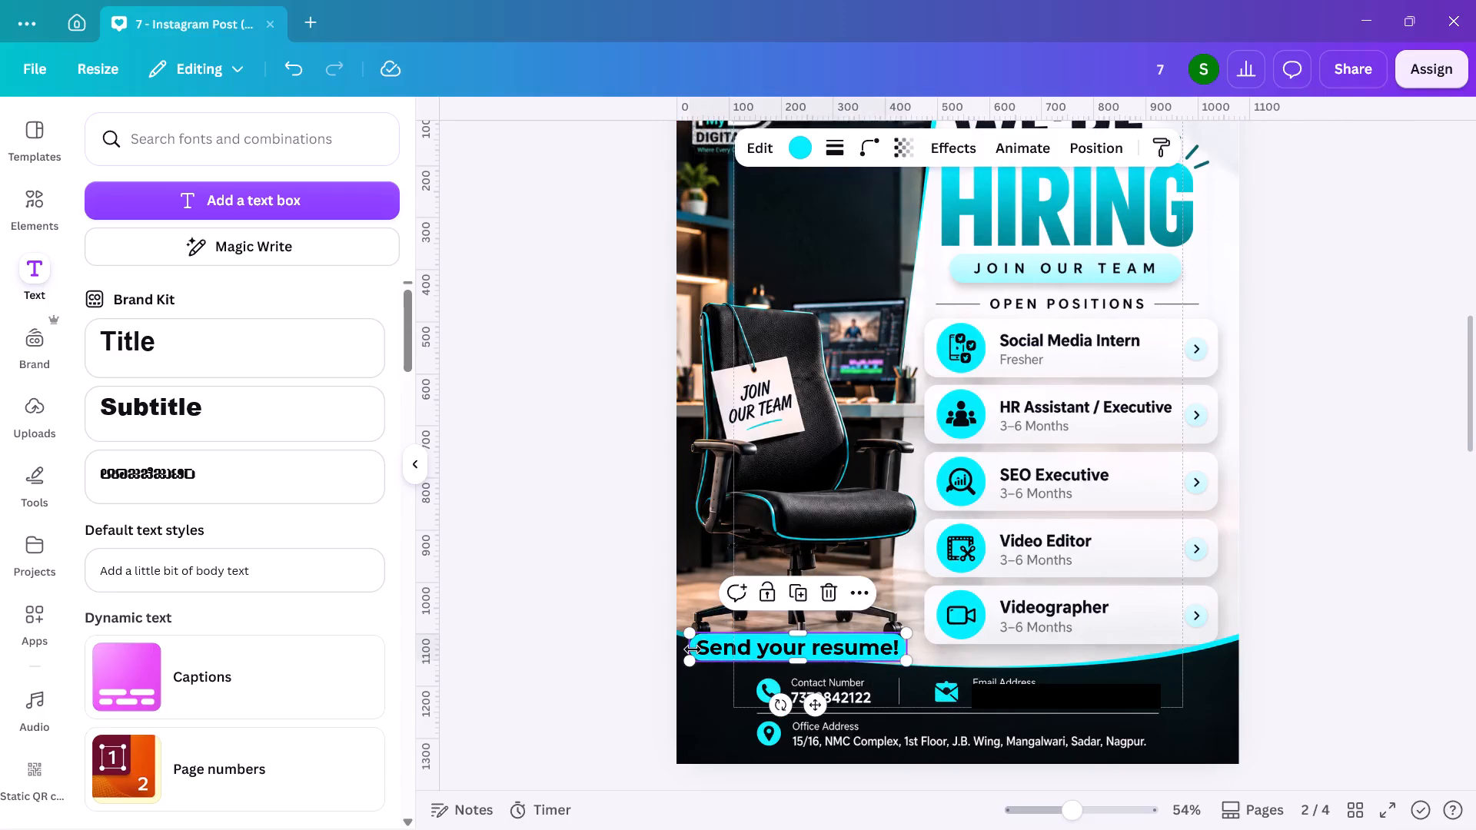
pyautogui.click(880, 143)
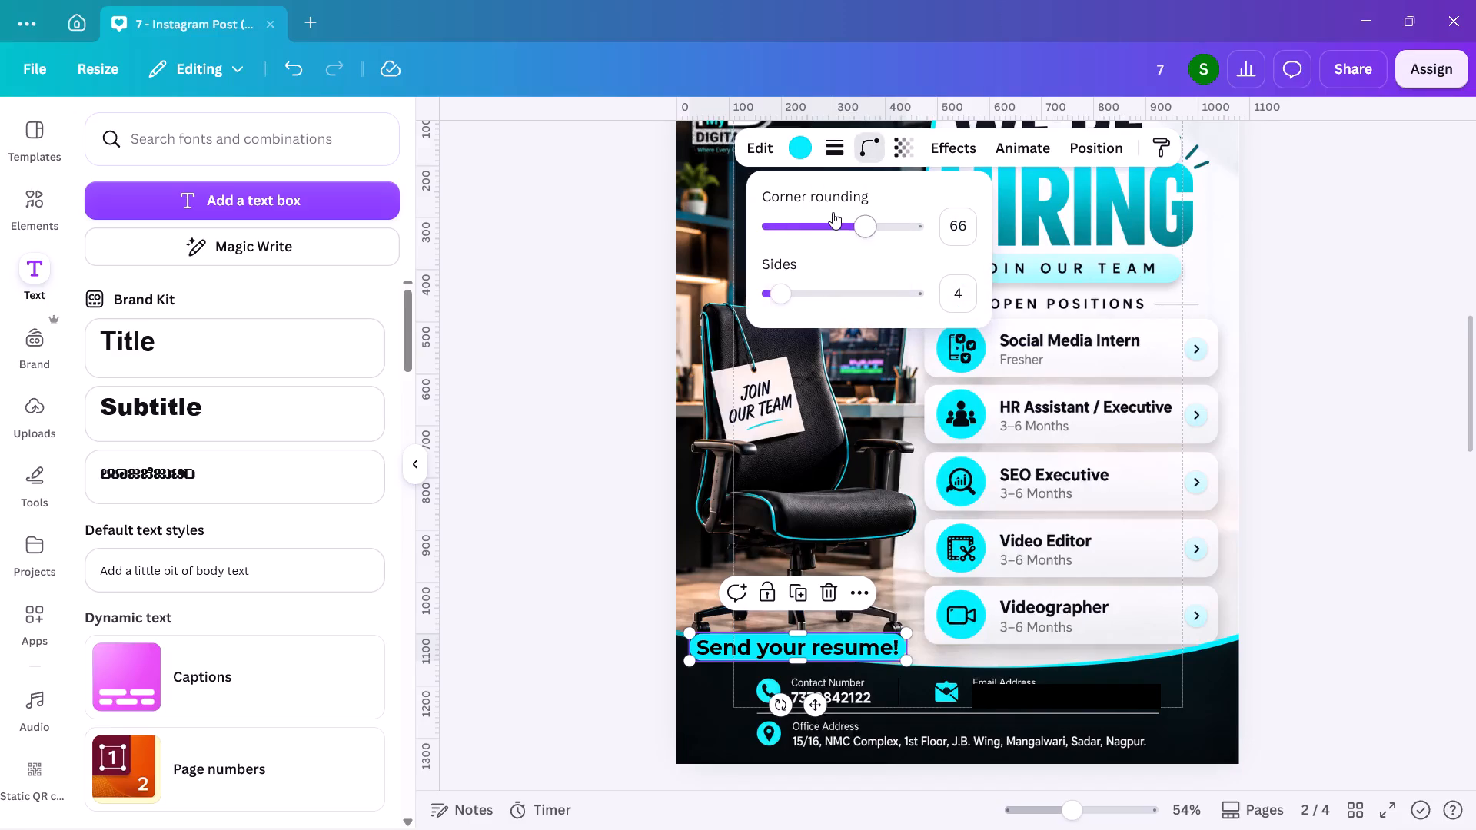
pyautogui.moveTo(859, 217); pyautogui.dragTo(781, 202)
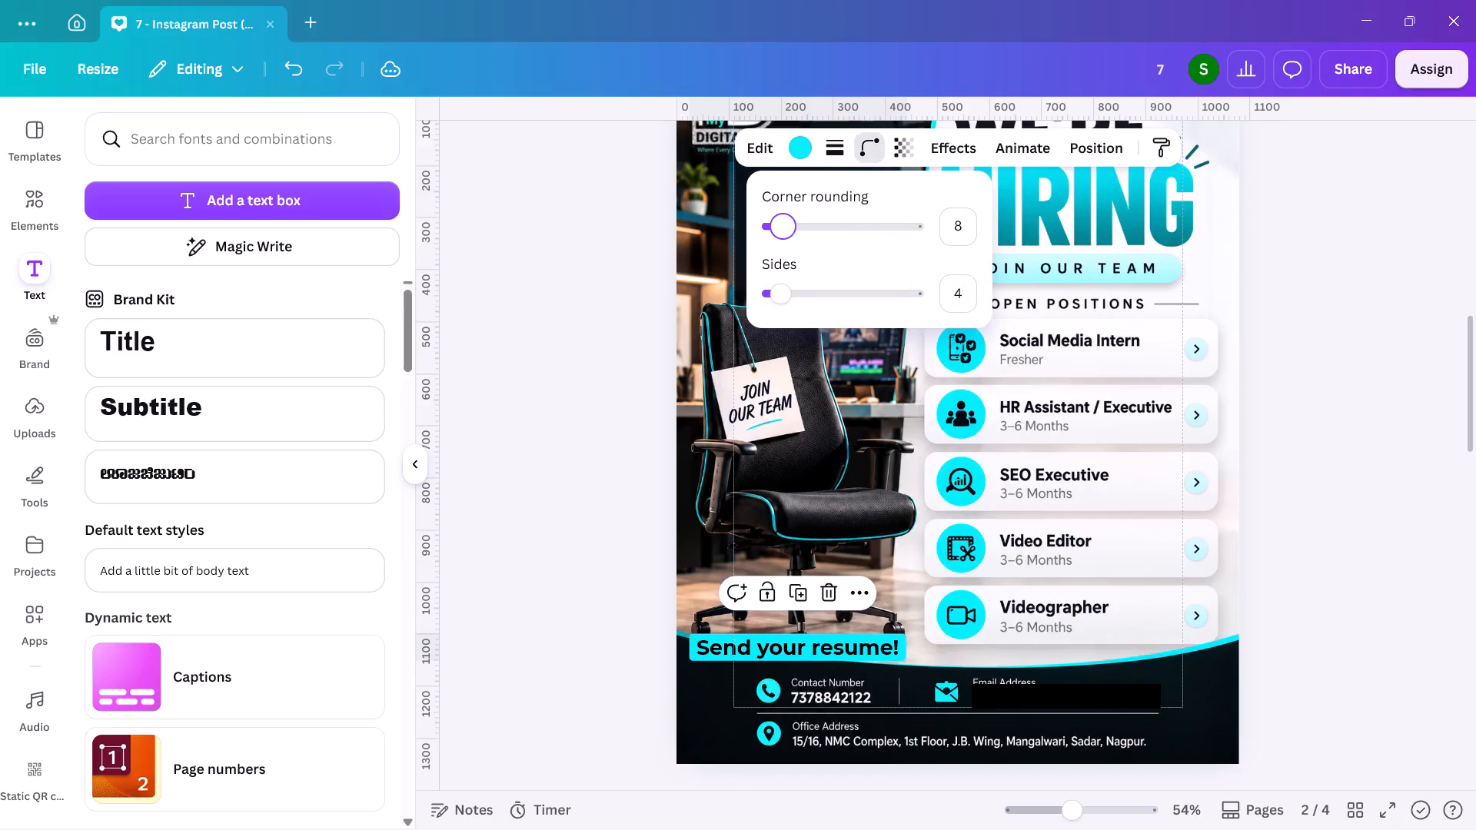
pyautogui.moveTo(781, 202); pyautogui.dragTo(791, 205)
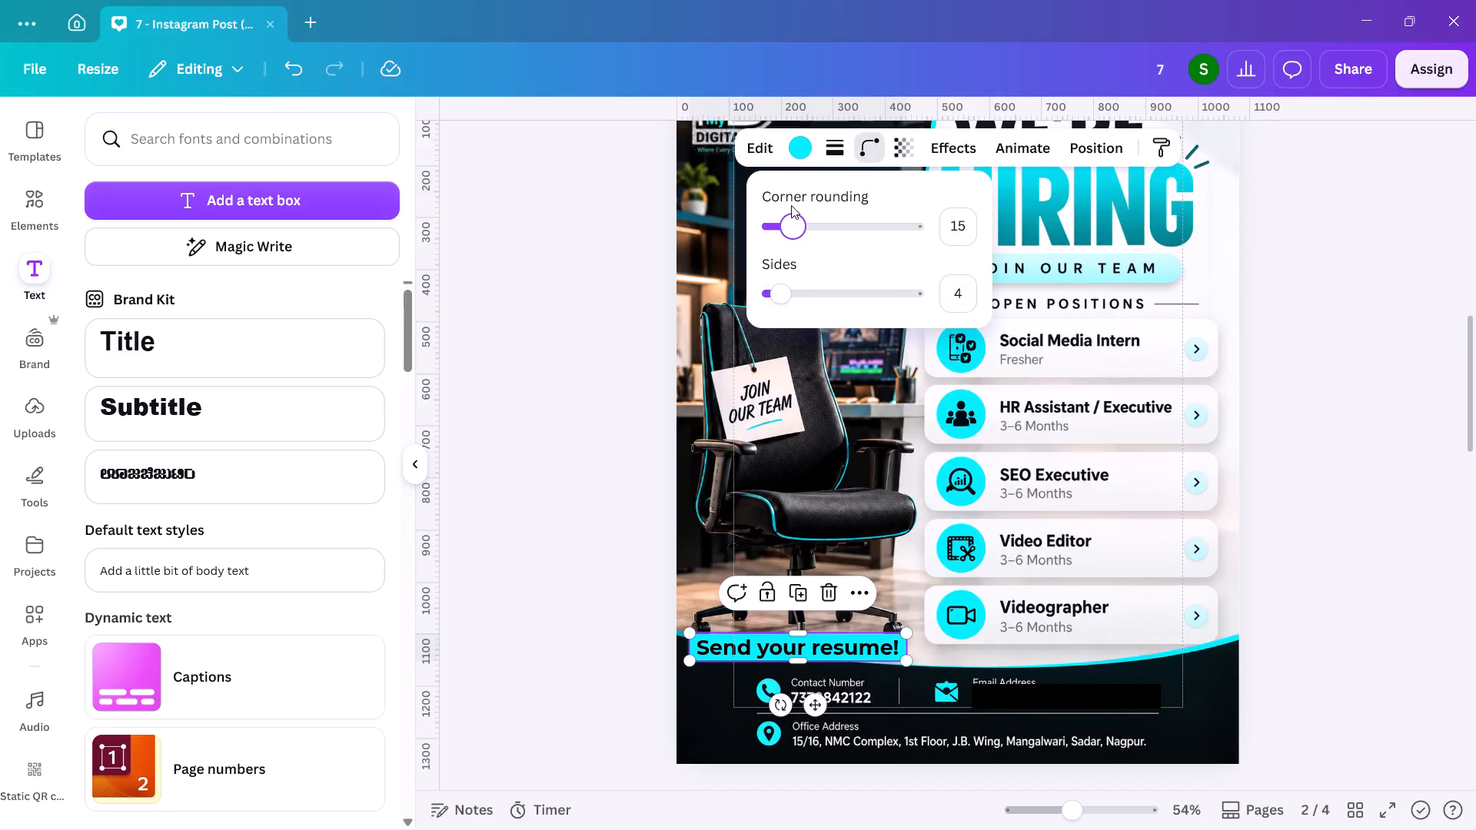
pyautogui.click(1461, 613)
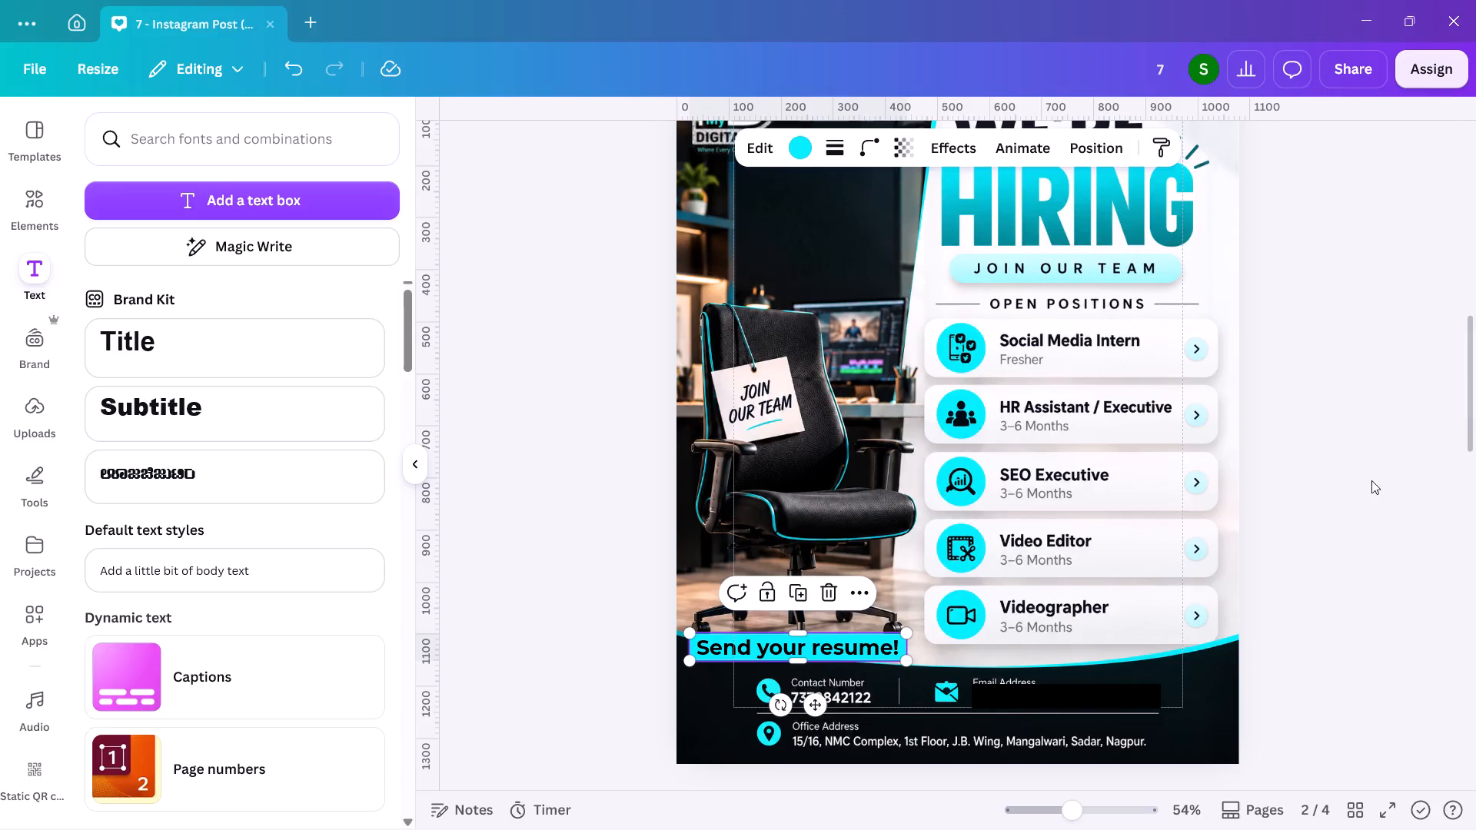
# Move the text and banner together up over the chair's base, just clear of the dark footer.
pyautogui.keyDown('shift'); pyautogui.click(786, 647); pyautogui.keyUp('shift')
pyautogui.moveTo(806, 649); pyautogui.dragTo(806, 613)
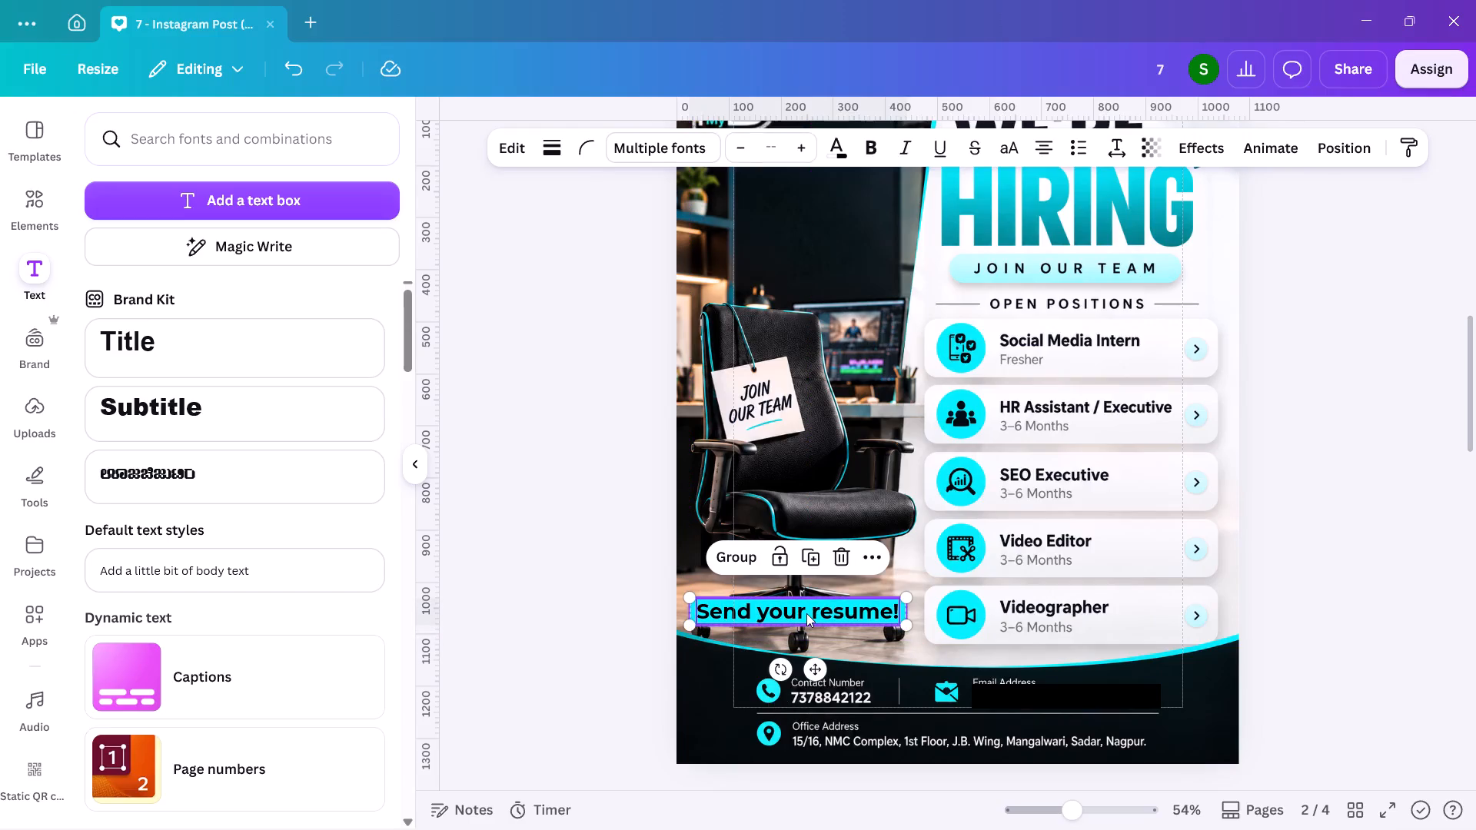
pyautogui.click(806, 613)
pyautogui.doubleClick(524, 569)
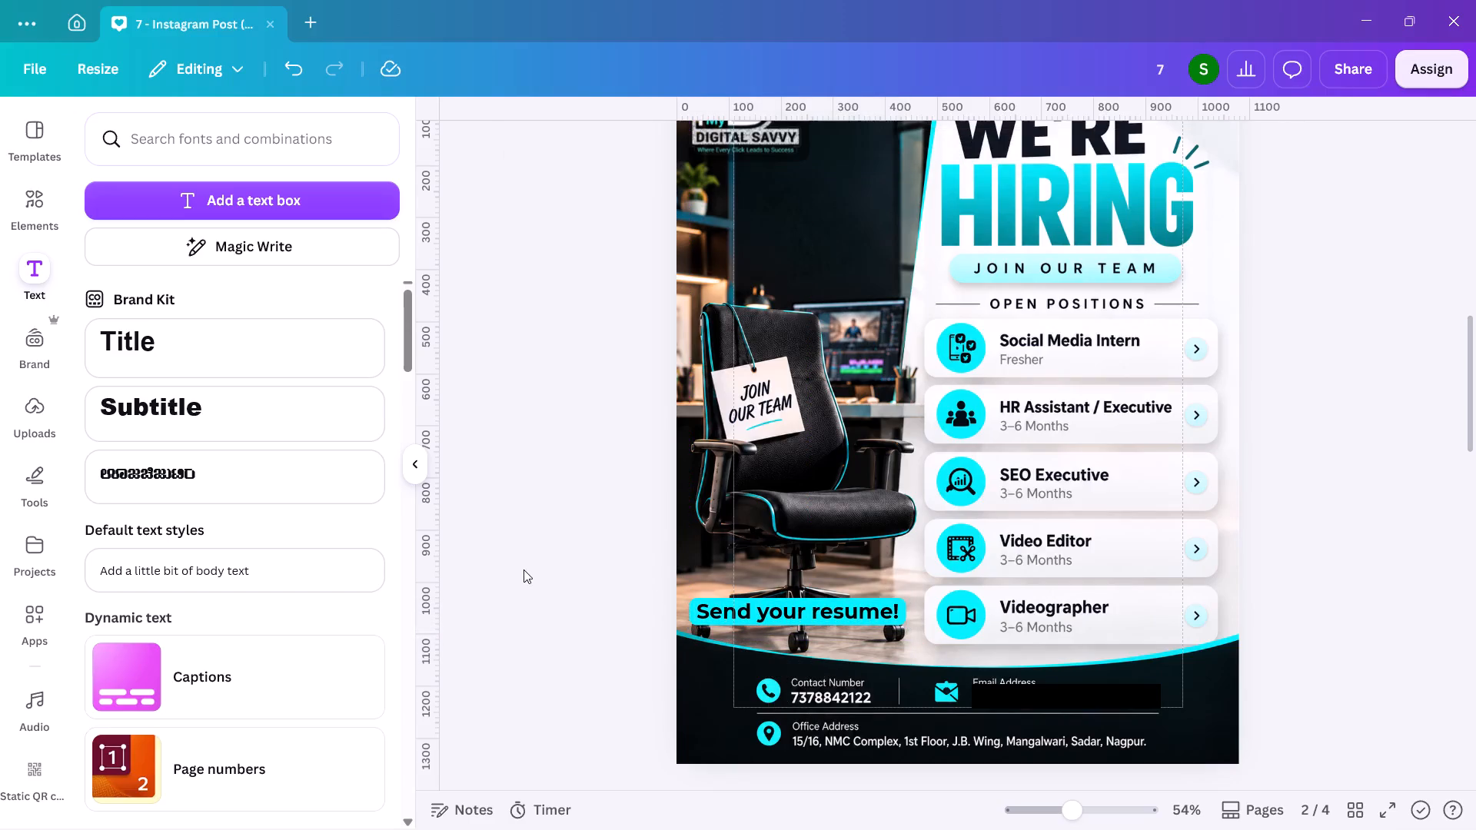
# Change the "Send your resume!" text to Montserrat SemiBold.
pyautogui.click(721, 610)
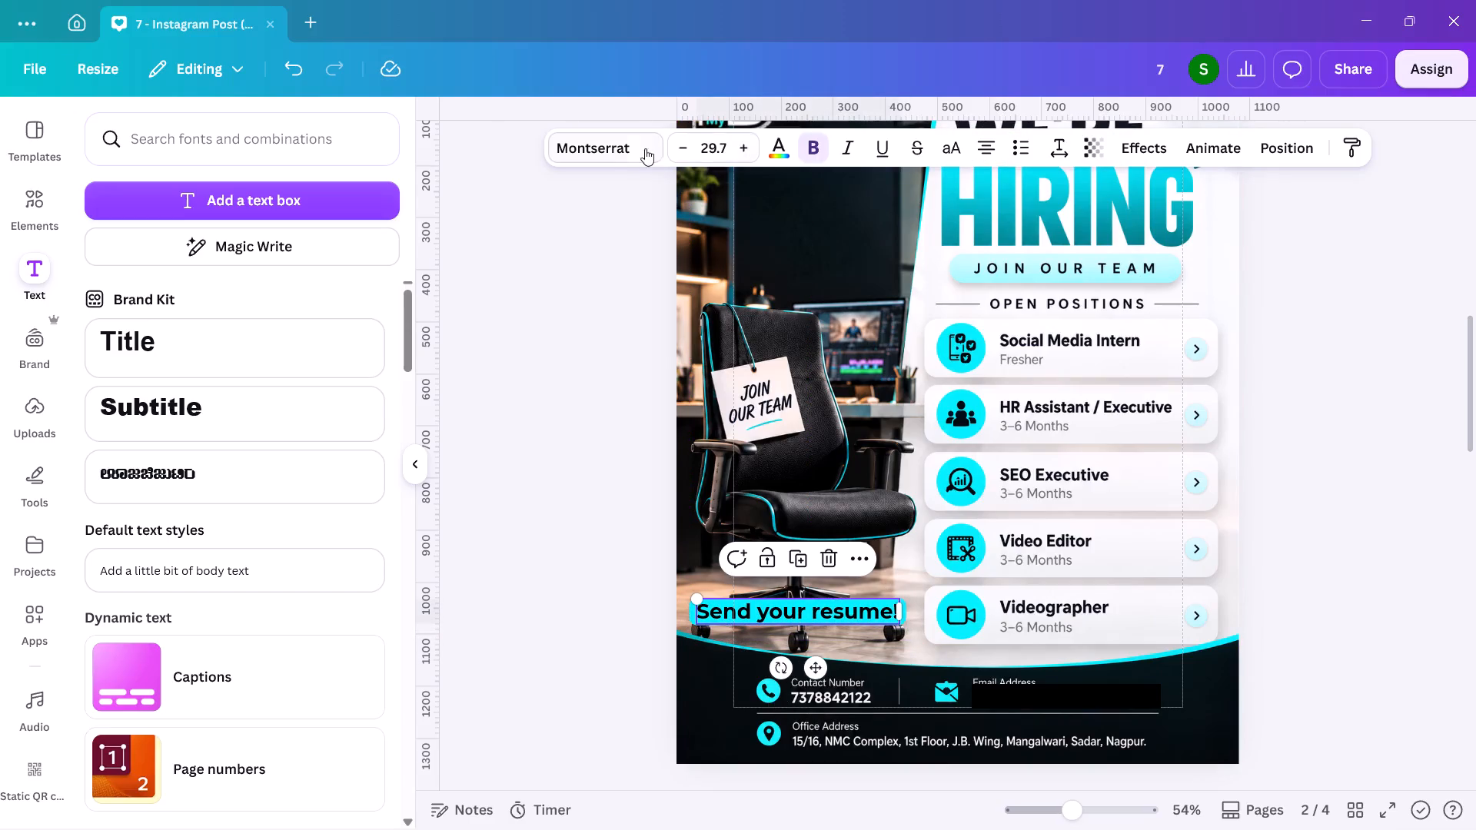
pyautogui.click(617, 141)
pyautogui.click(89, 340)
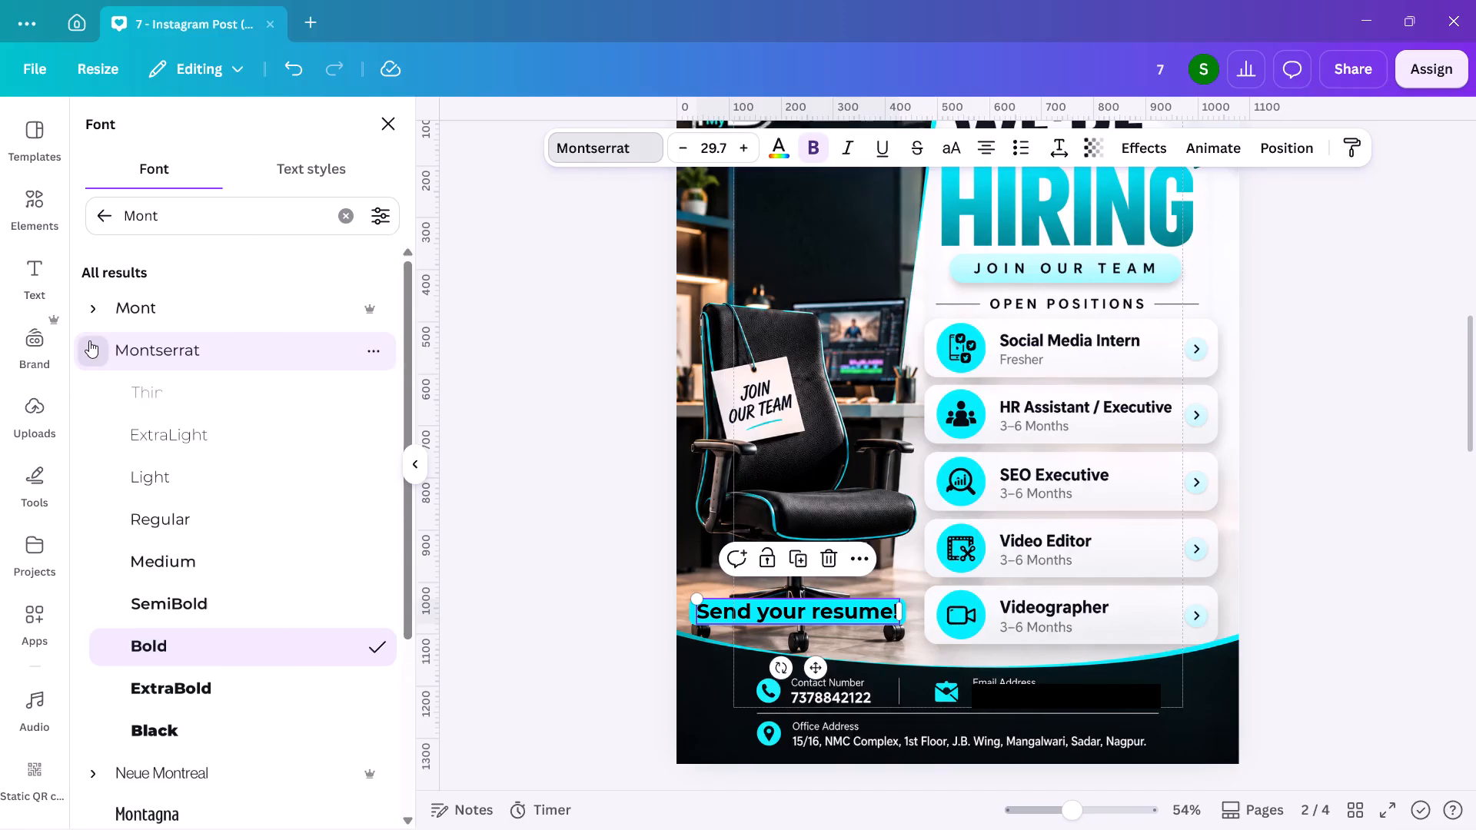
pyautogui.click(214, 595)
pyautogui.doubleClick(629, 609)
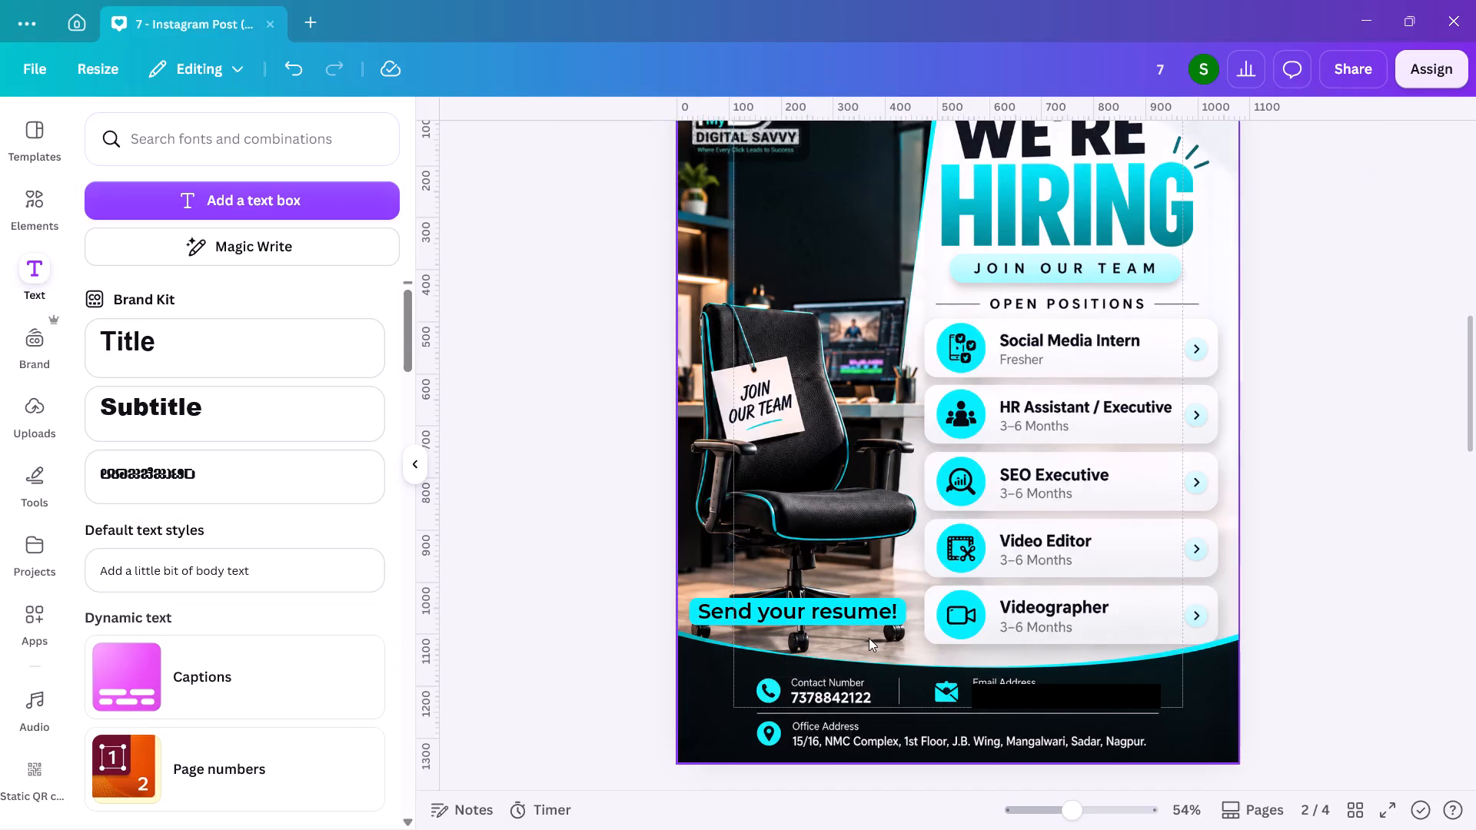
# Select the "Send your resume!" text and its cyan banner together, without the poster background.
pyautogui.hscroll(1, 869, 638)
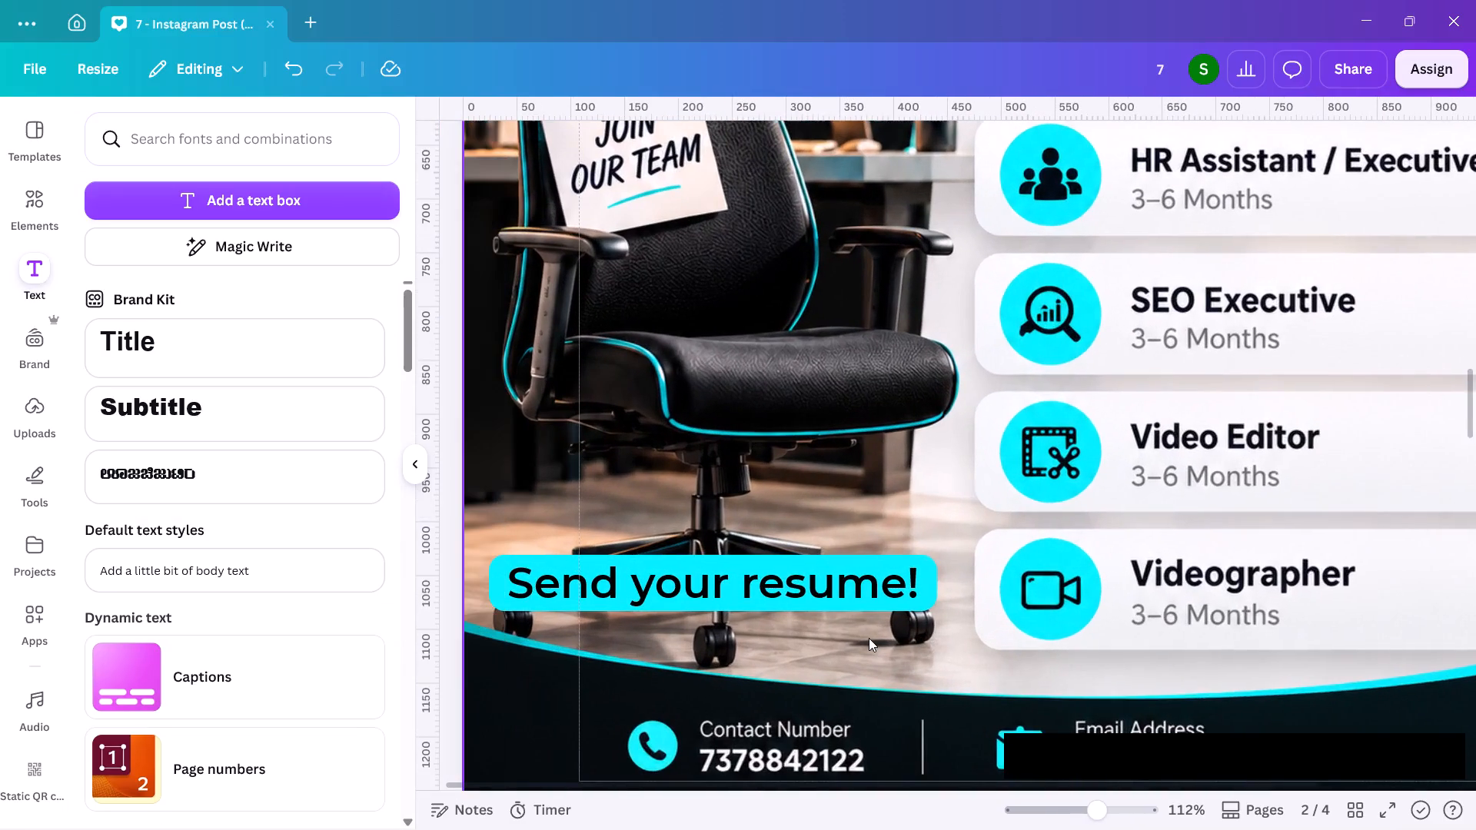
pyautogui.click(841, 613)
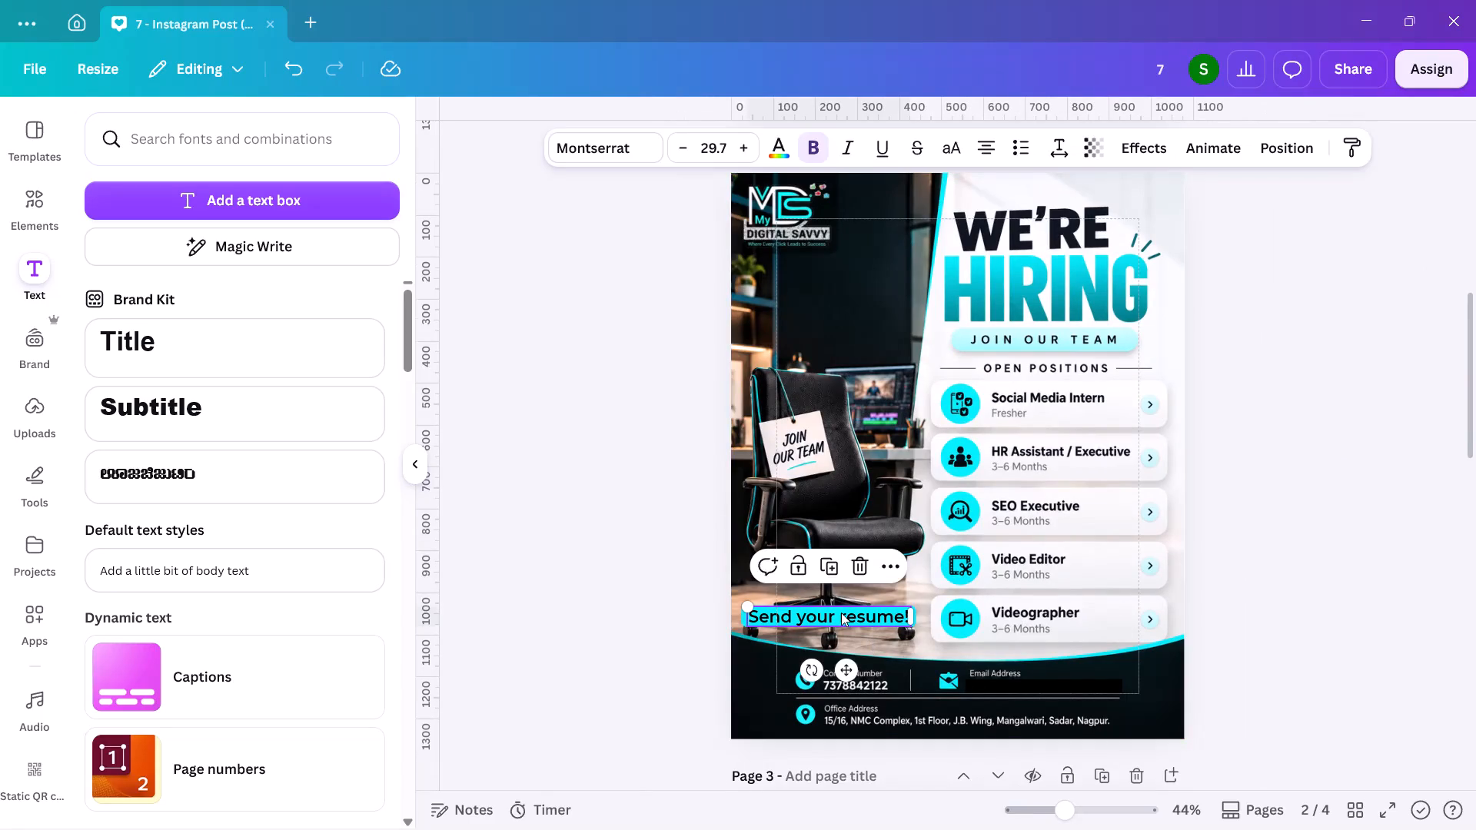
pyautogui.moveTo(659, 589); pyautogui.dragTo(682, 592)
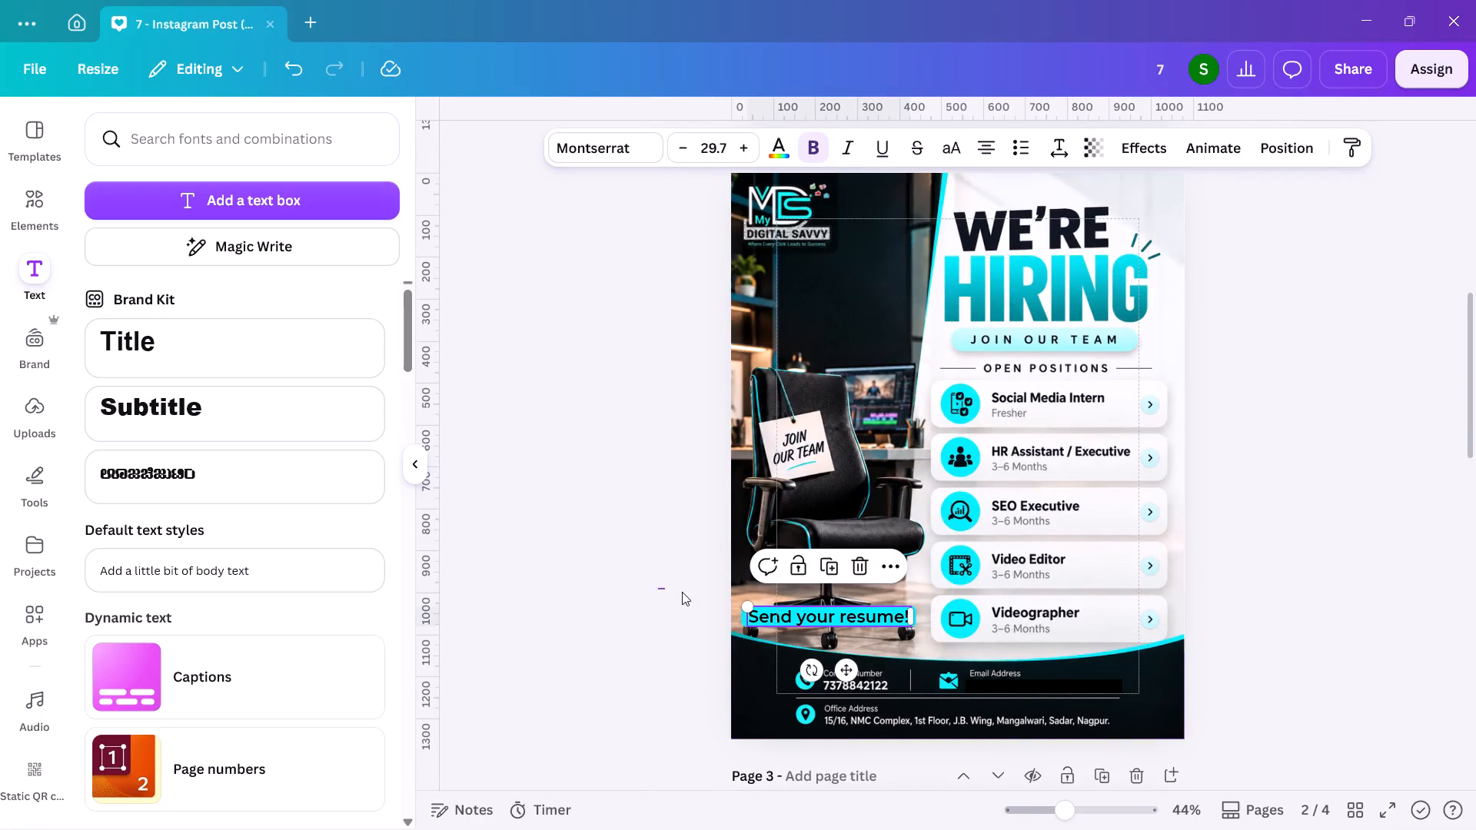
pyautogui.moveTo(682, 592); pyautogui.dragTo(767, 622)
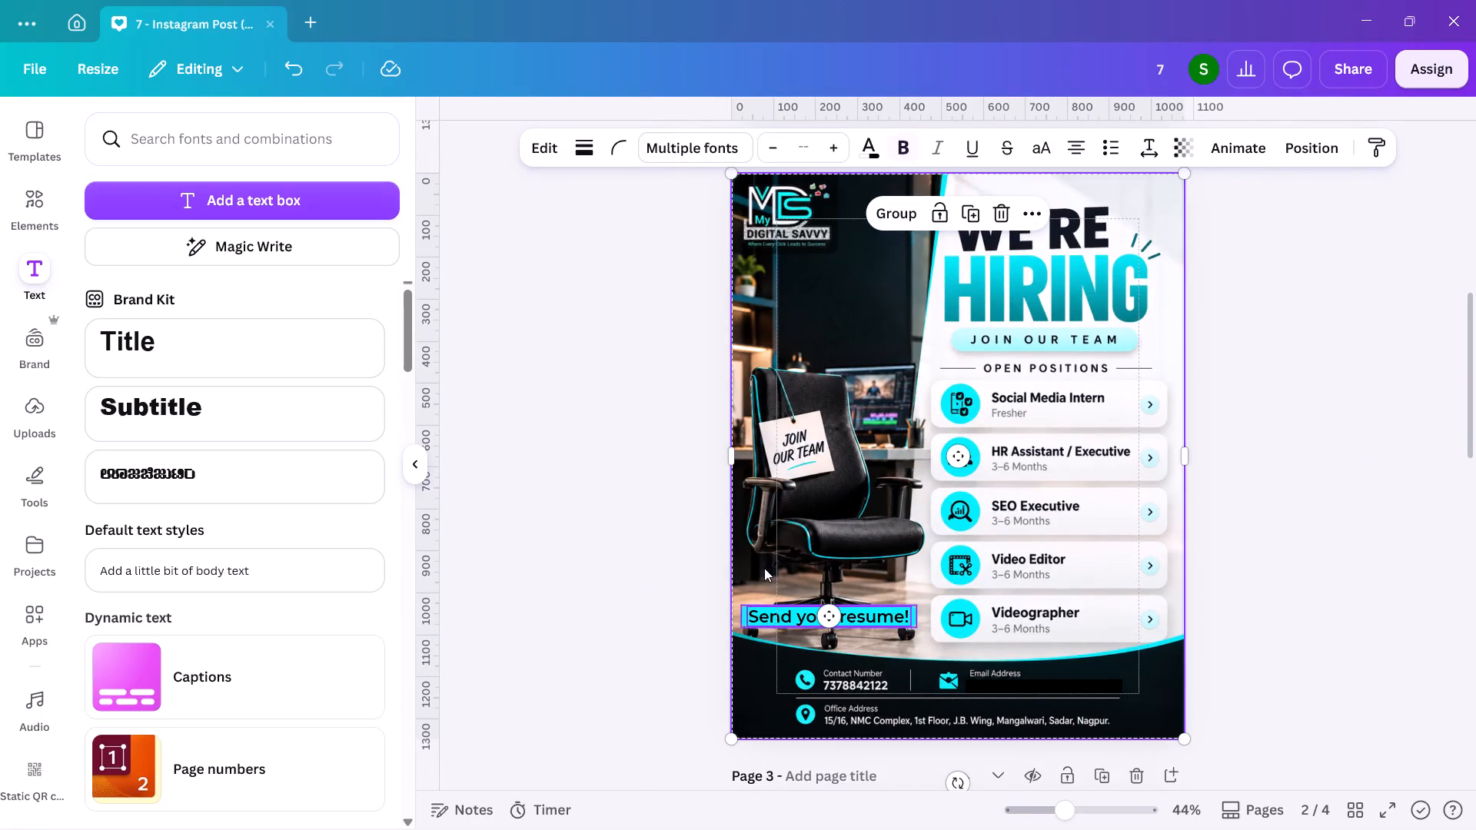
pyautogui.keyDown('shift'); pyautogui.click(764, 568); pyautogui.keyUp('shift')
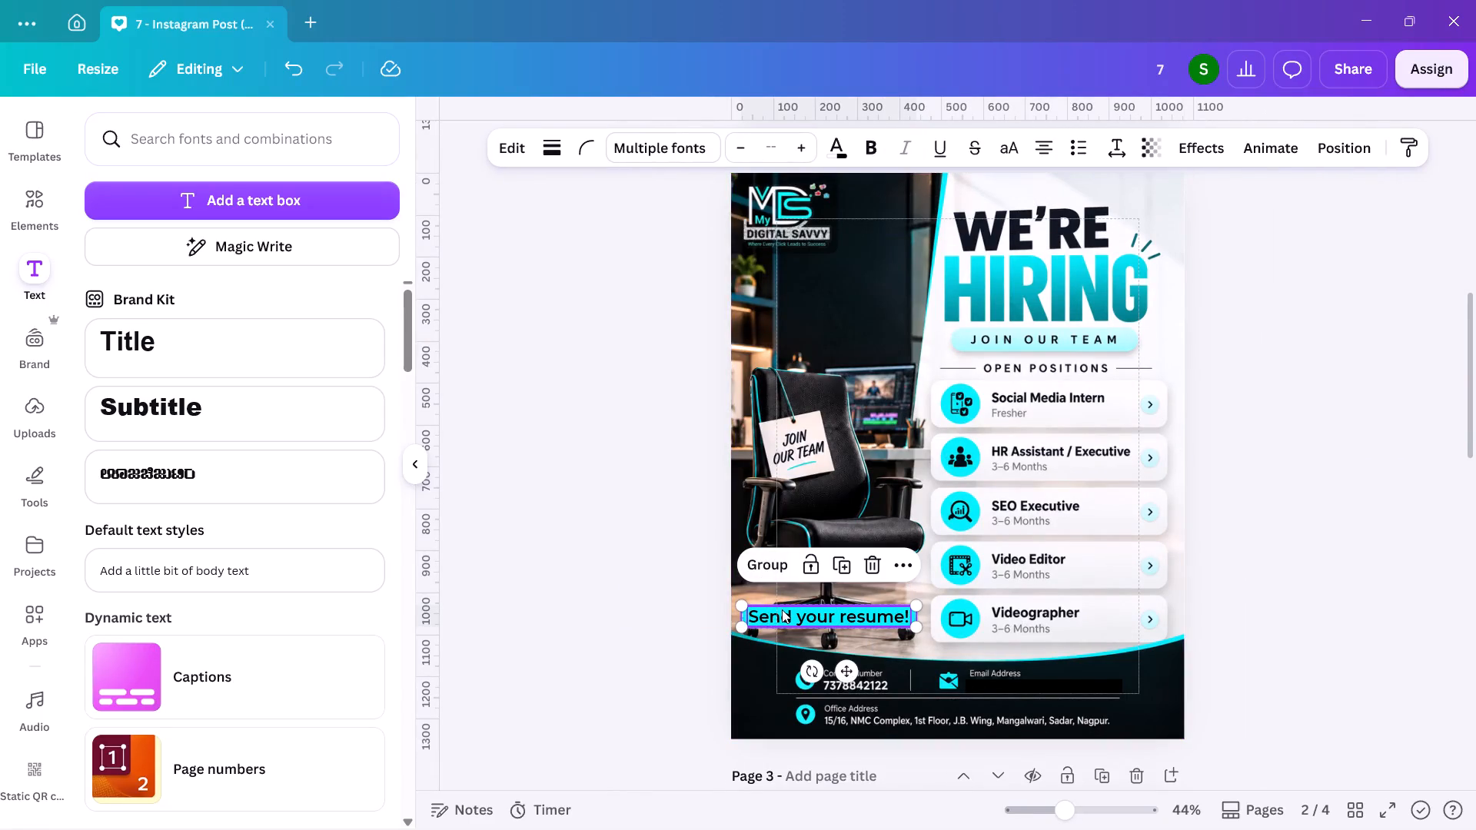
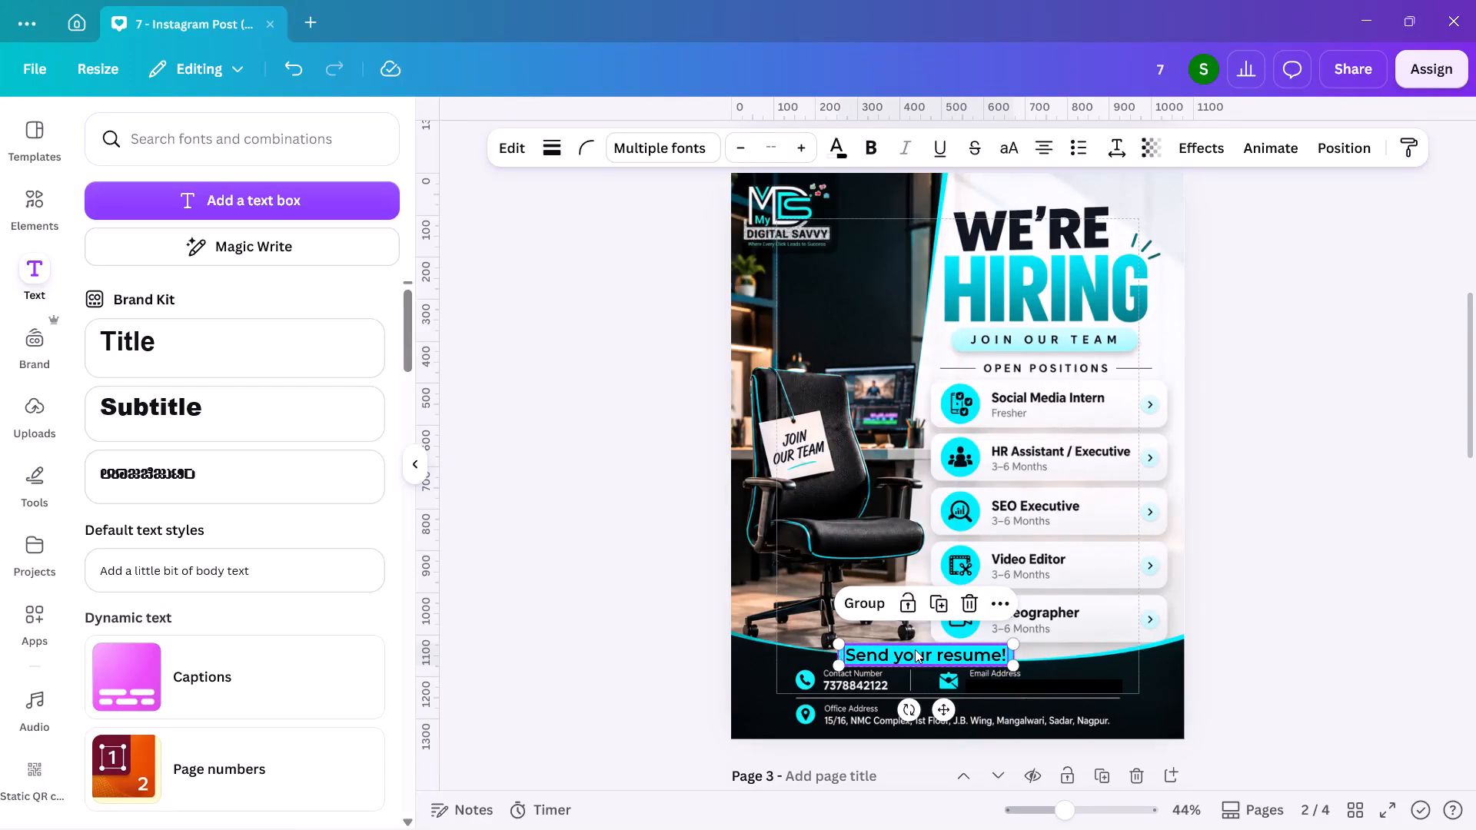
# Scale the "Send your resume!" text and cyan banner down together from their upper-left corner, keeping them on the footer's curved edge.
pyautogui.click(835, 646)
pyautogui.moveTo(836, 646); pyautogui.dragTo(864, 659)
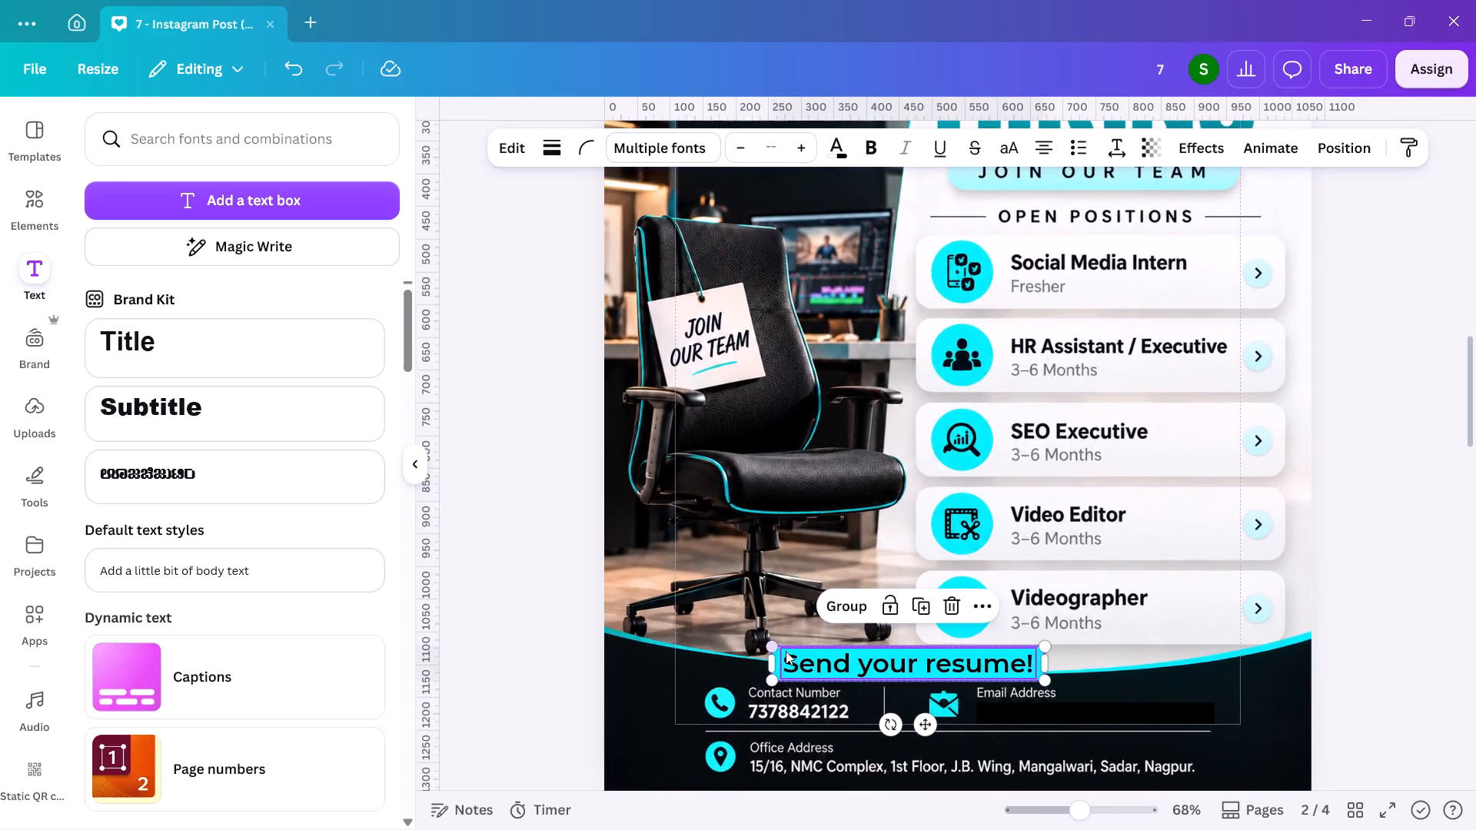
pyautogui.moveTo(770, 648); pyautogui.dragTo(906, 679)
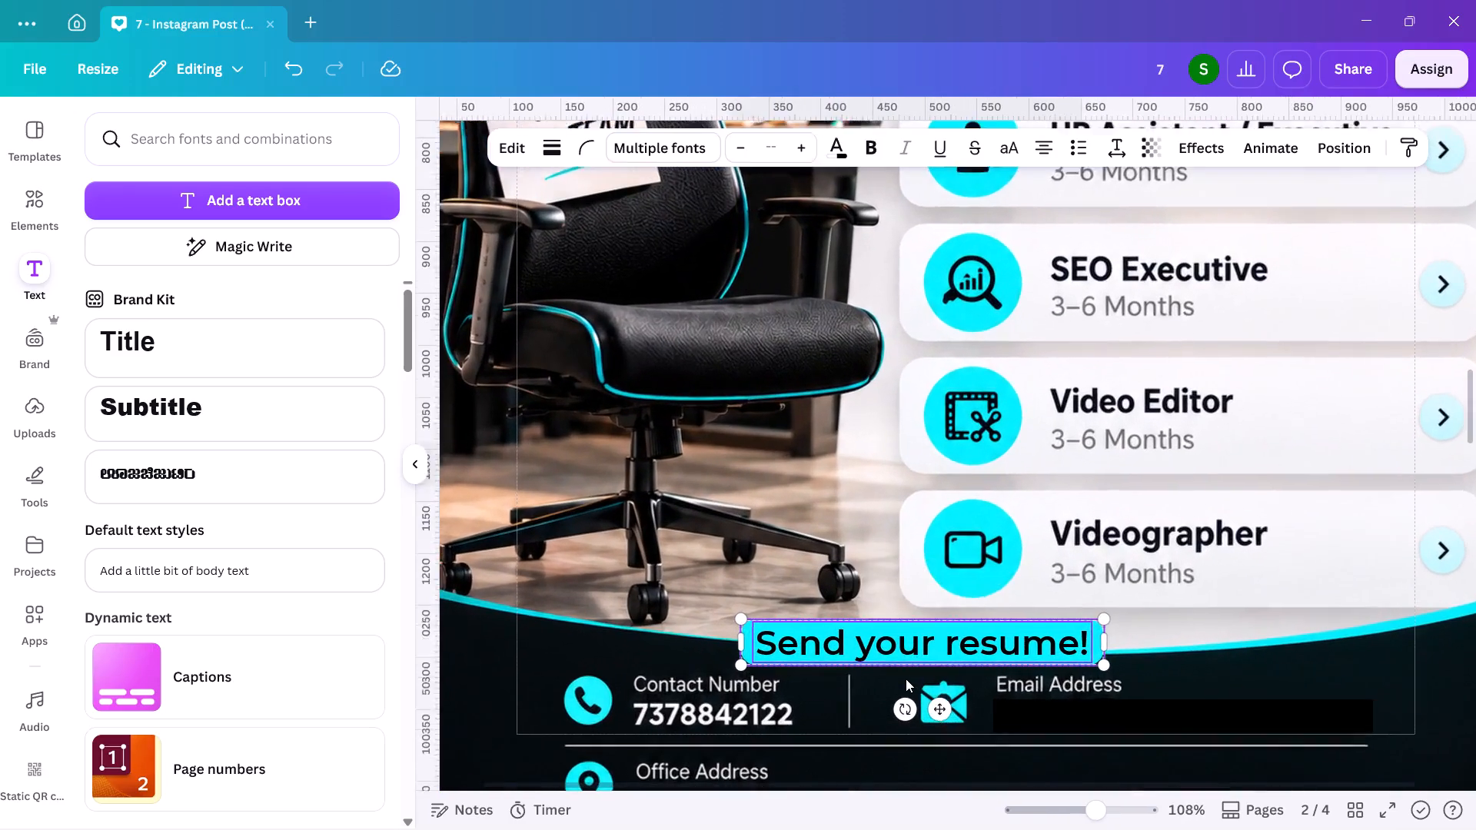
pyautogui.moveTo(736, 617); pyautogui.dragTo(833, 646)
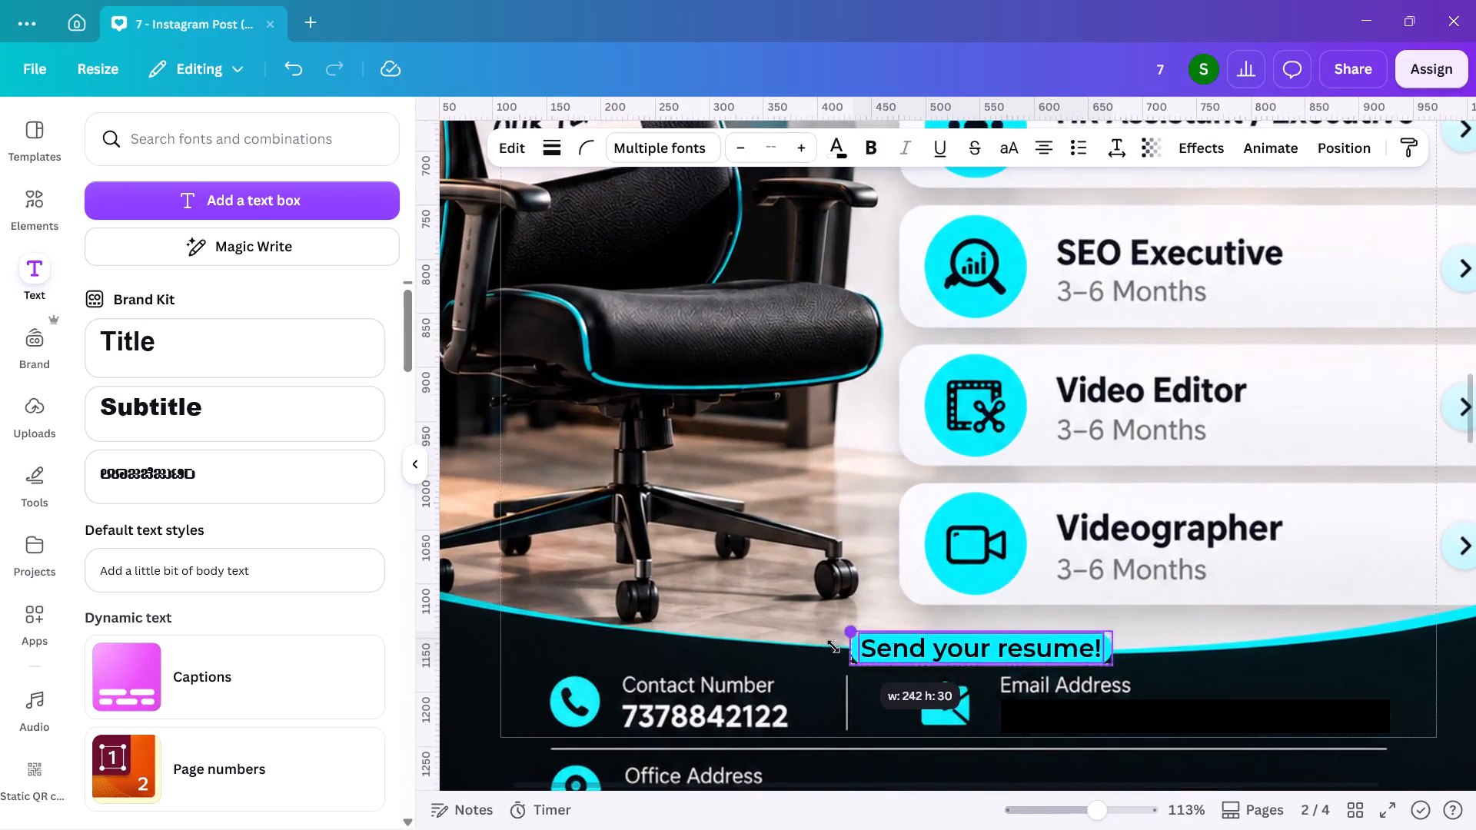
pyautogui.moveTo(833, 646); pyautogui.dragTo(815, 646)
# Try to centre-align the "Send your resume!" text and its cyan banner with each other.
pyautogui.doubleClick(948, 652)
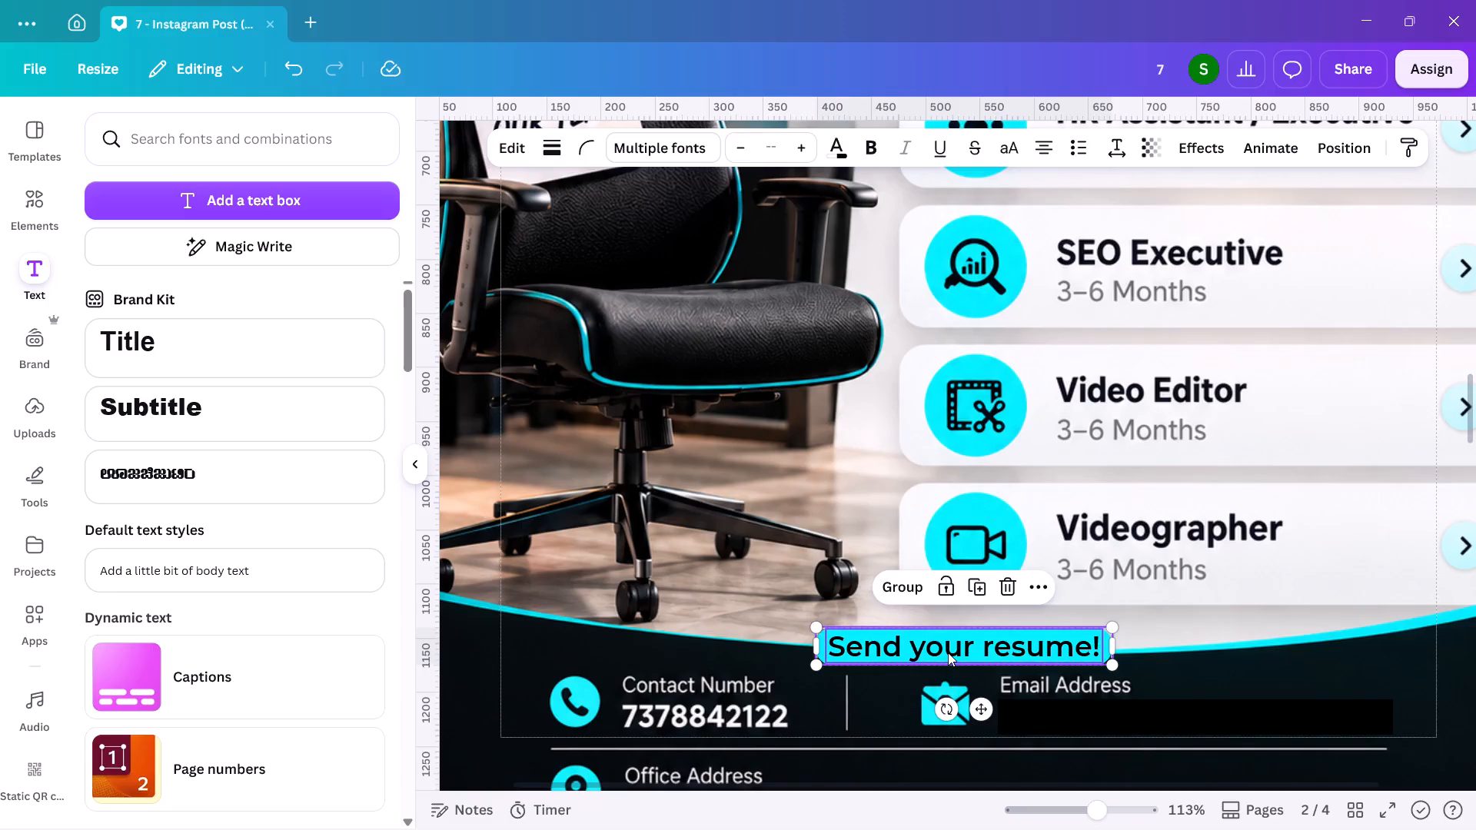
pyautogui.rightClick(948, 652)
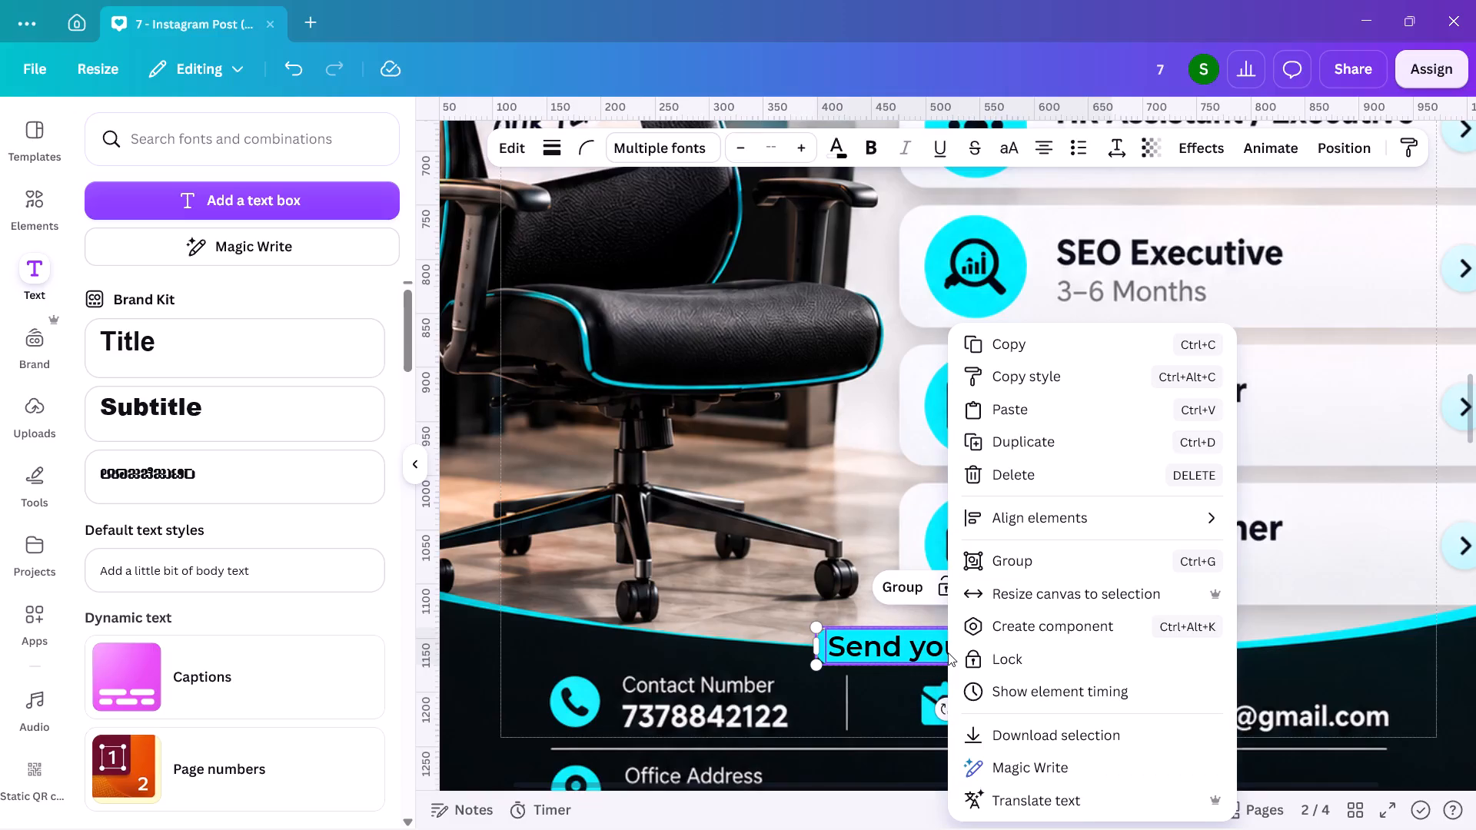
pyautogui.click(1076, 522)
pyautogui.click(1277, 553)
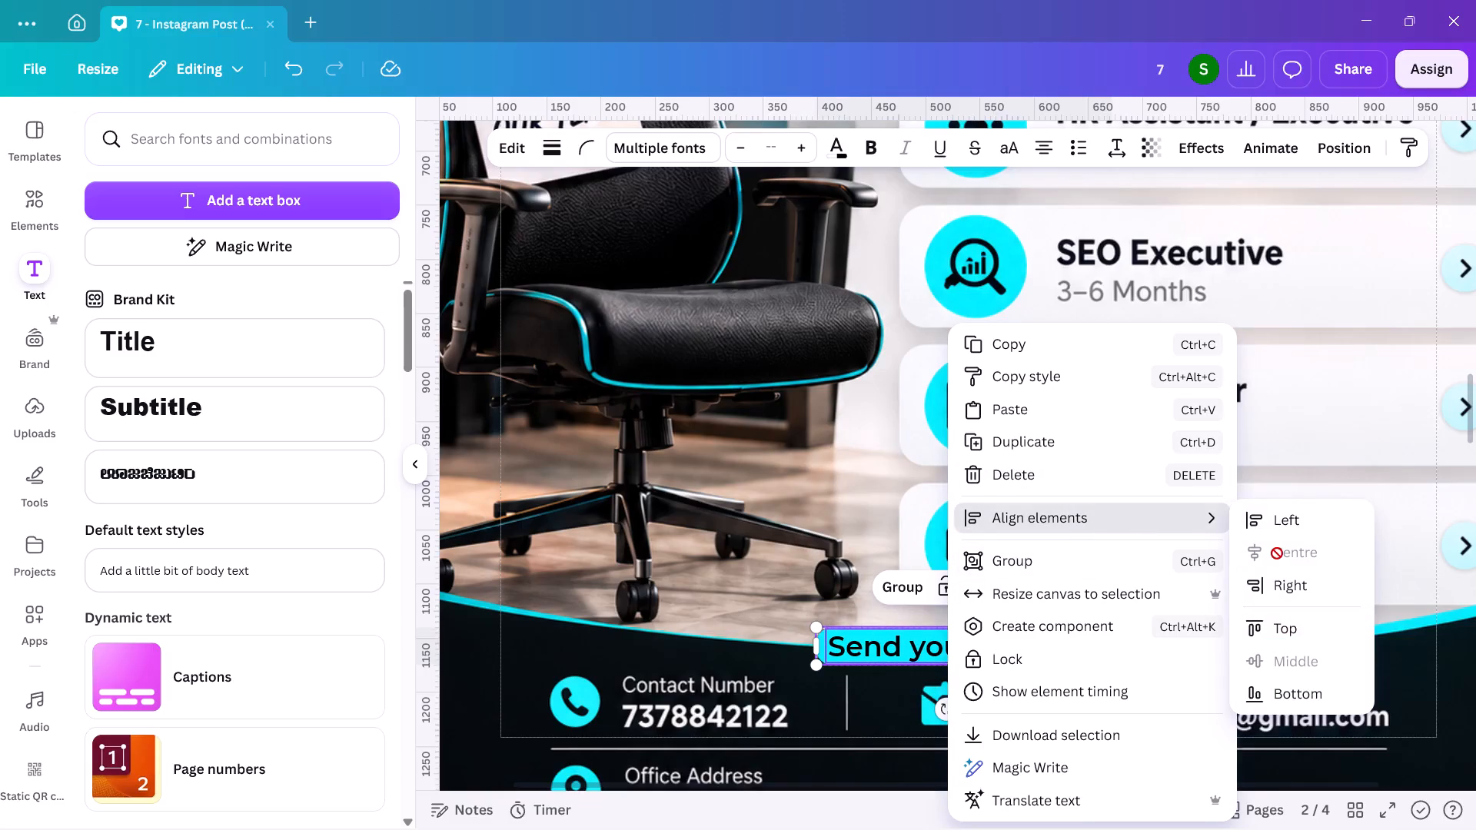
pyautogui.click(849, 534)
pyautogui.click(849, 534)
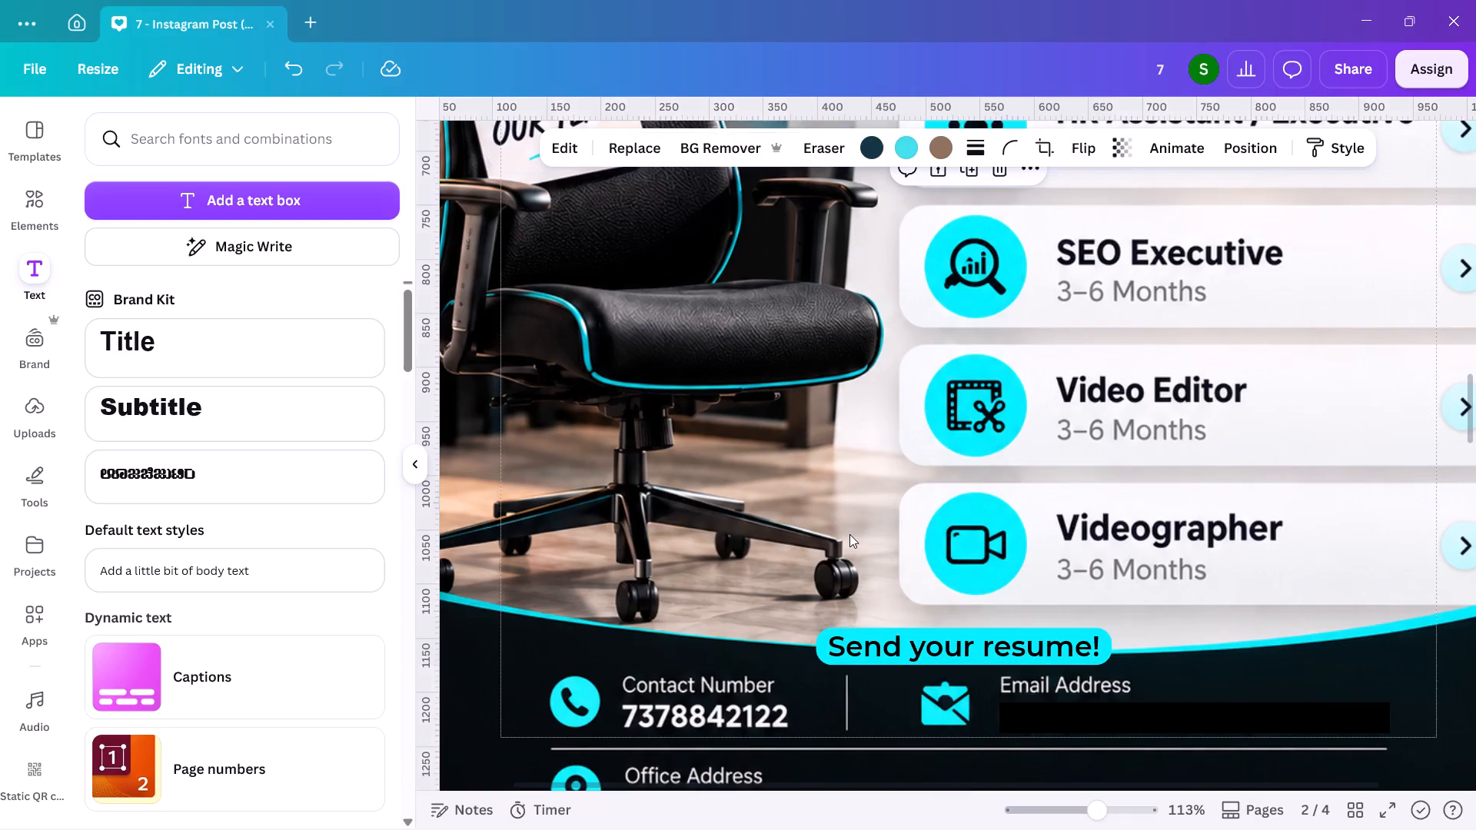
# Give the cyan banner shape a solid outline with a stroke weight of 1.
pyautogui.click(819, 662)
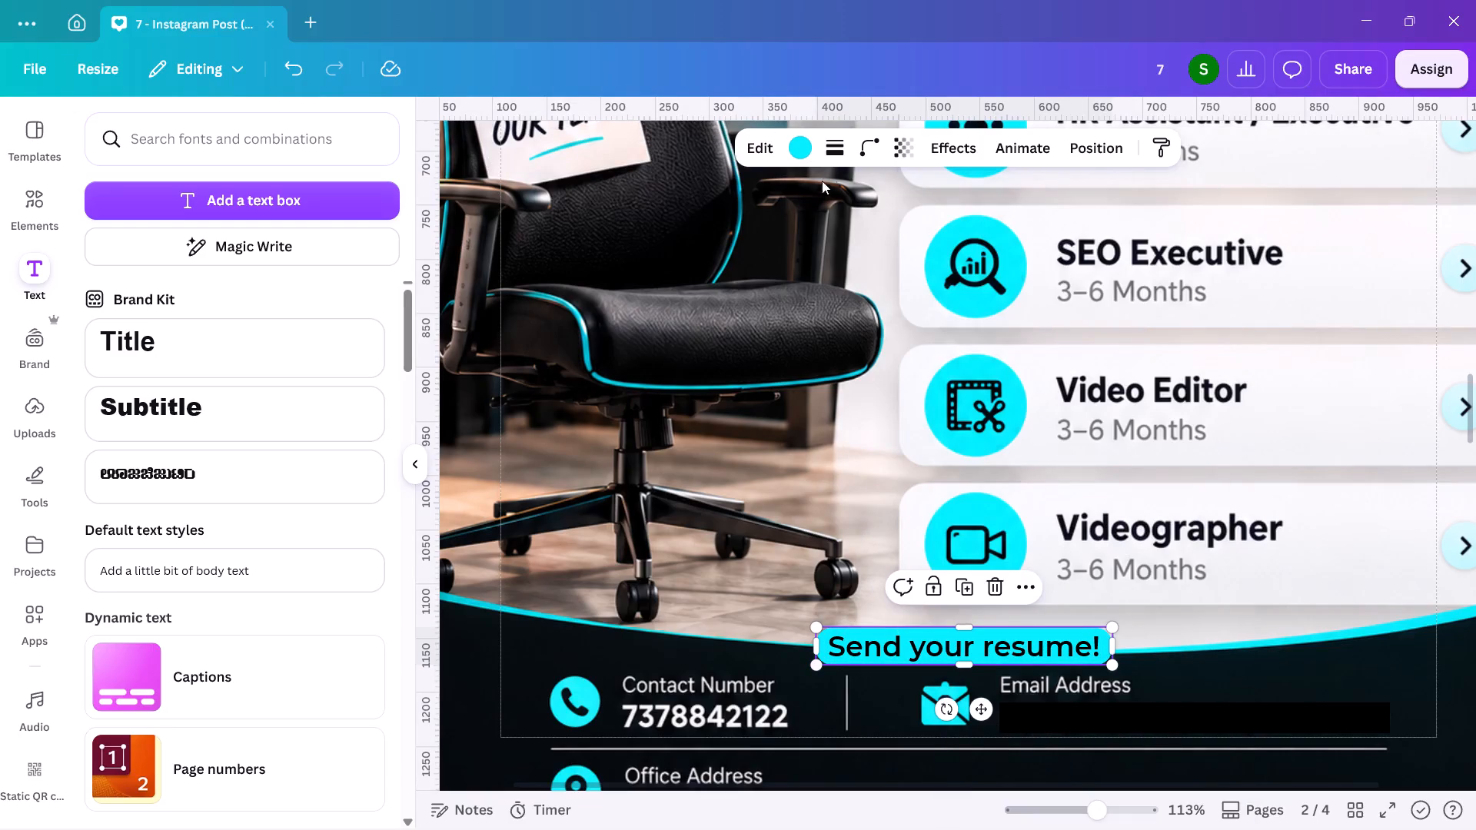
pyautogui.click(833, 150)
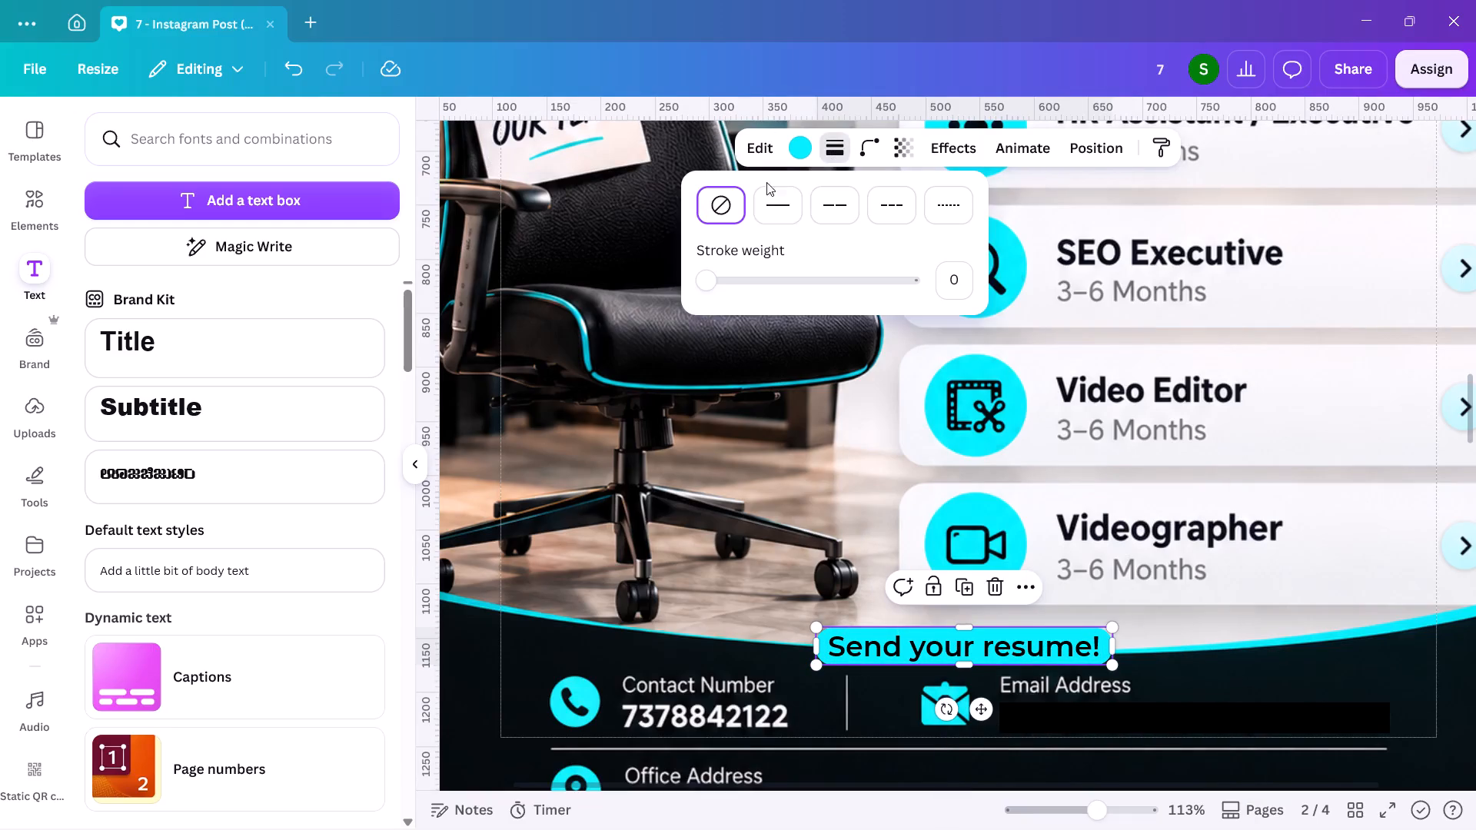
pyautogui.click(768, 199)
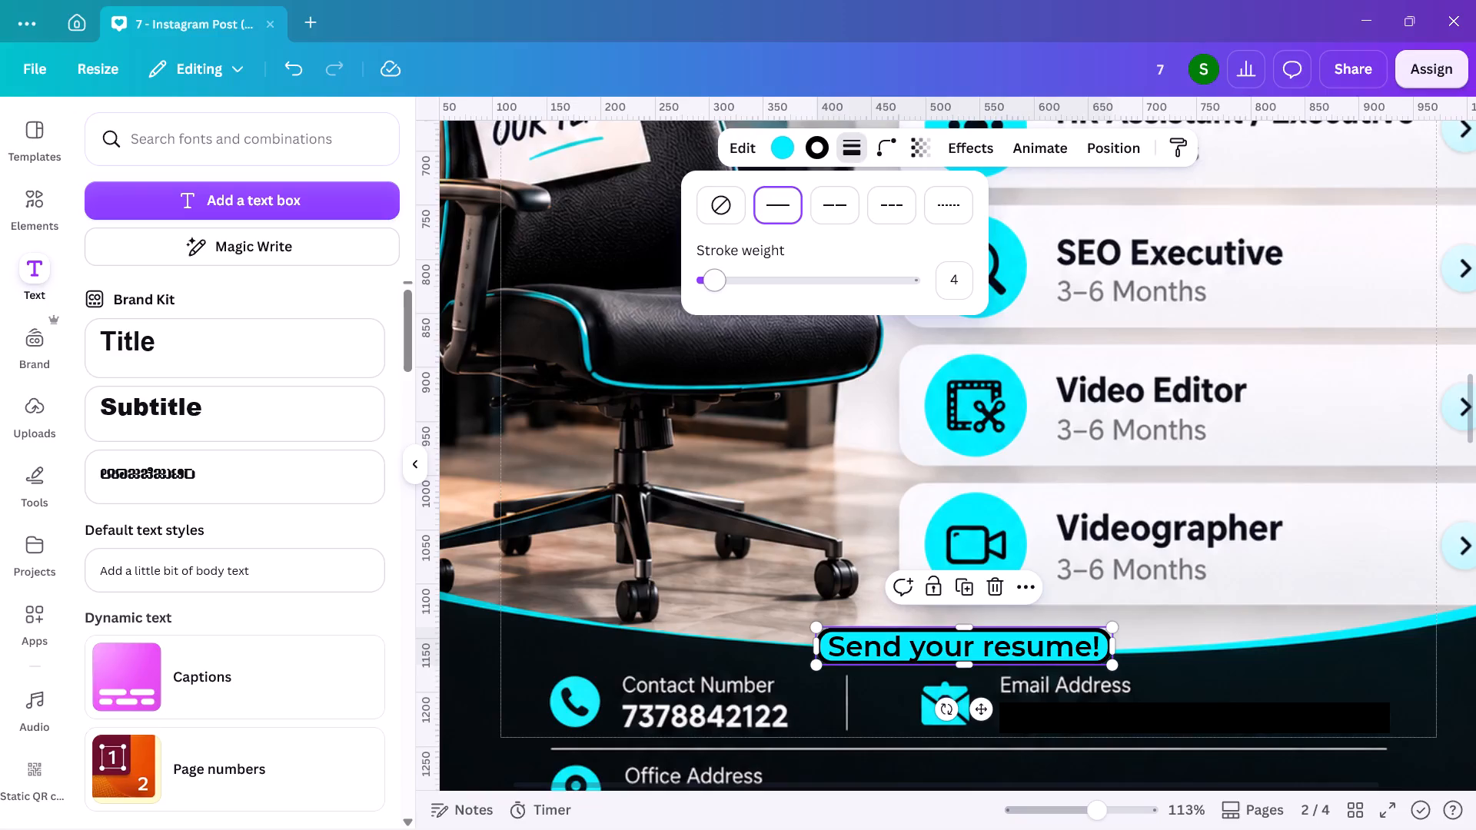
pyautogui.click(950, 282)
pyautogui.press('1')
pyautogui.press('Return')
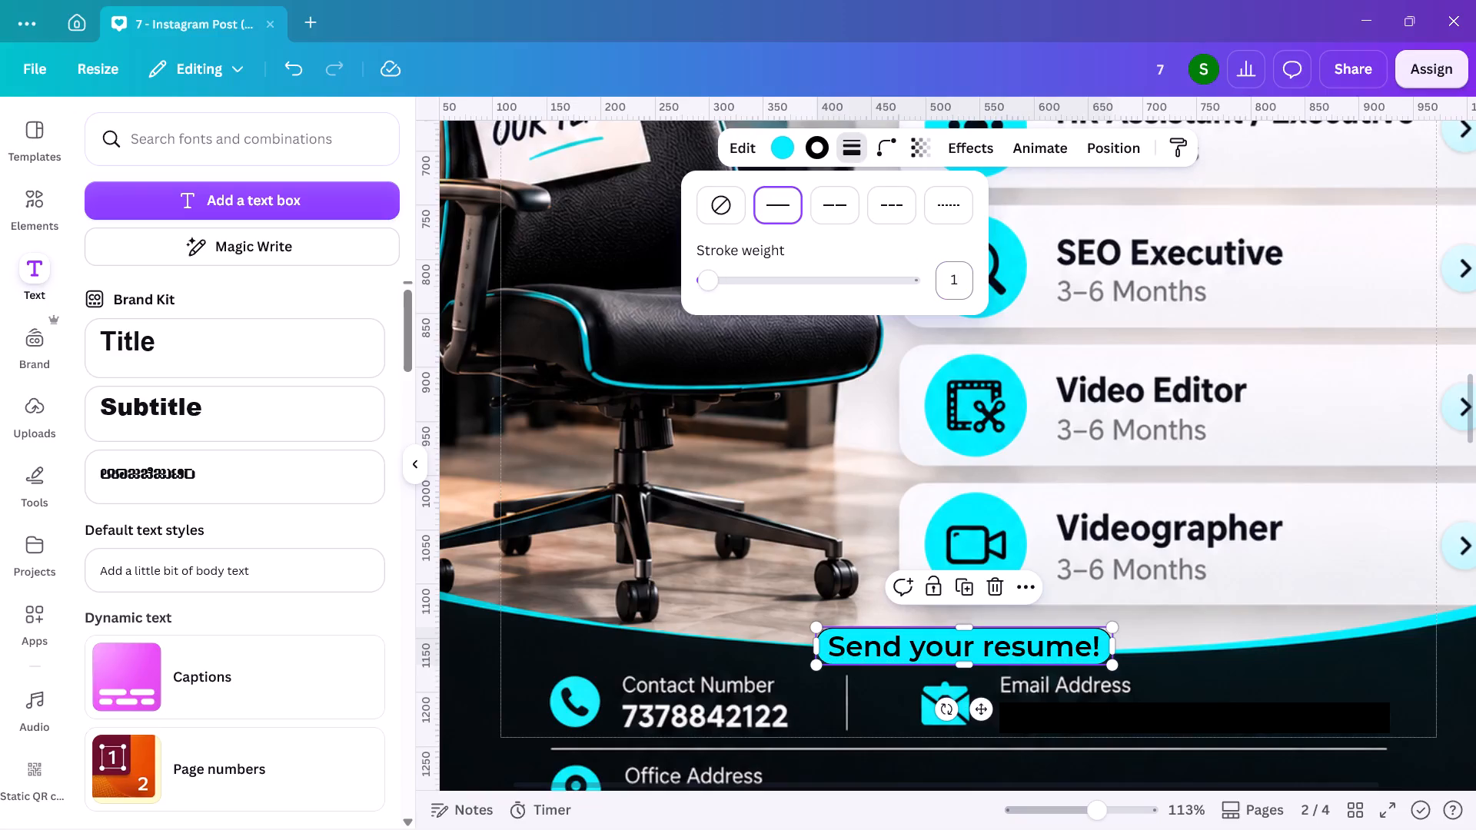
# Change the banner's outline colour to a black-to-white (#FFFFFF) gradient running from top to bottom.
pyautogui.click(812, 153)
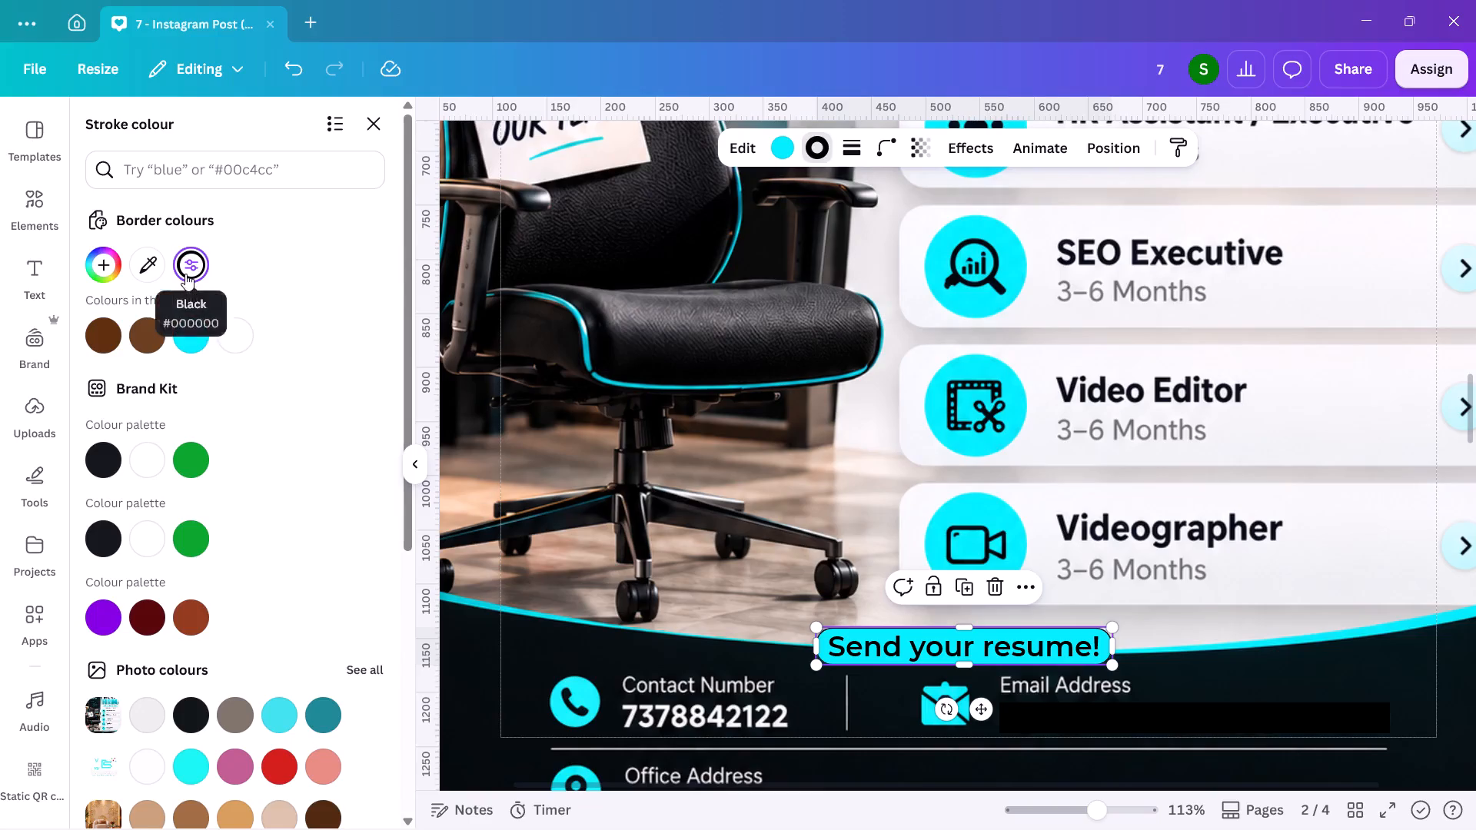
pyautogui.click(185, 274)
pyautogui.click(312, 309)
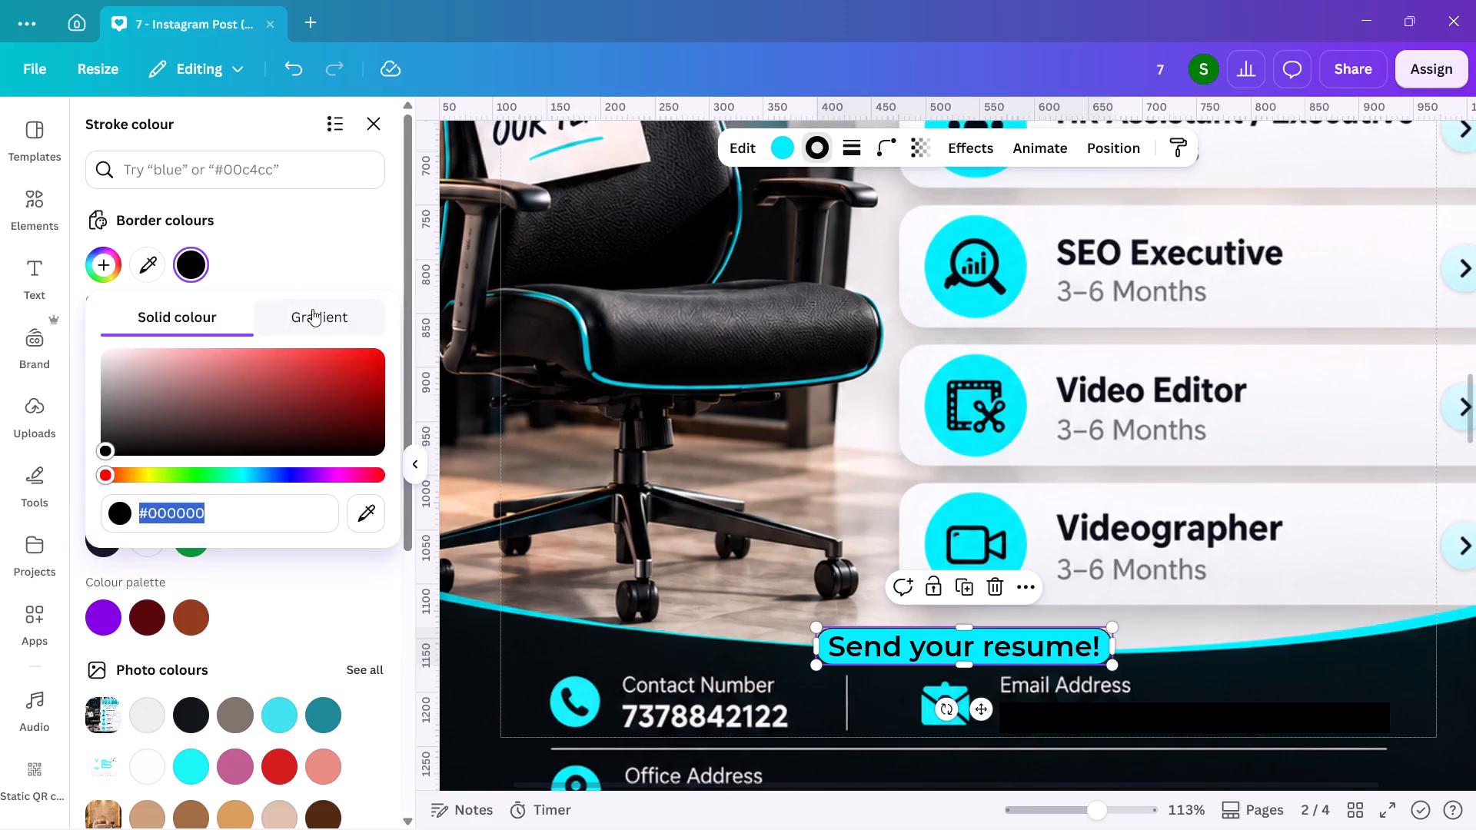
pyautogui.click(170, 400)
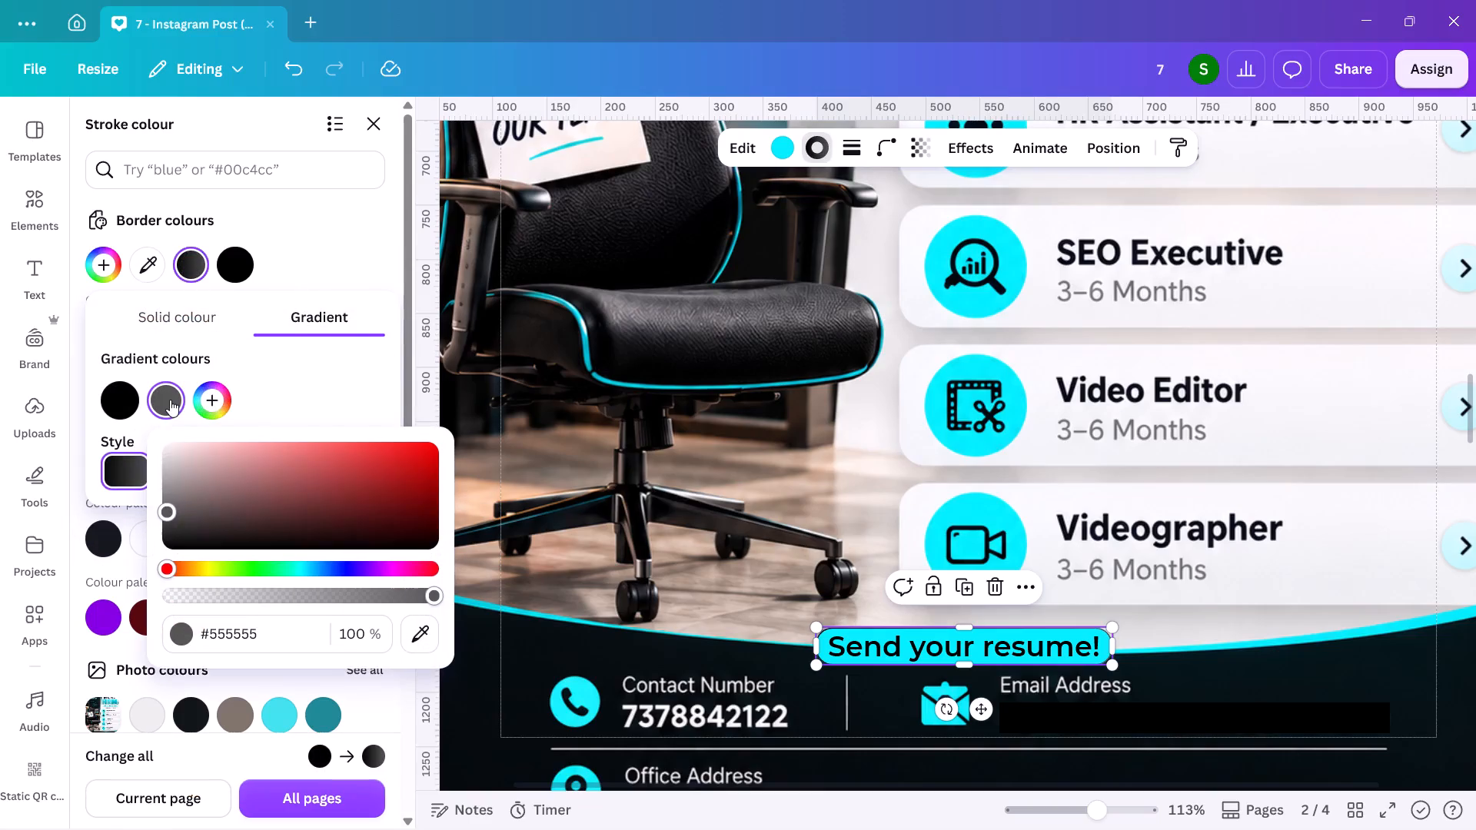
pyautogui.moveTo(186, 466); pyautogui.dragTo(90, 383)
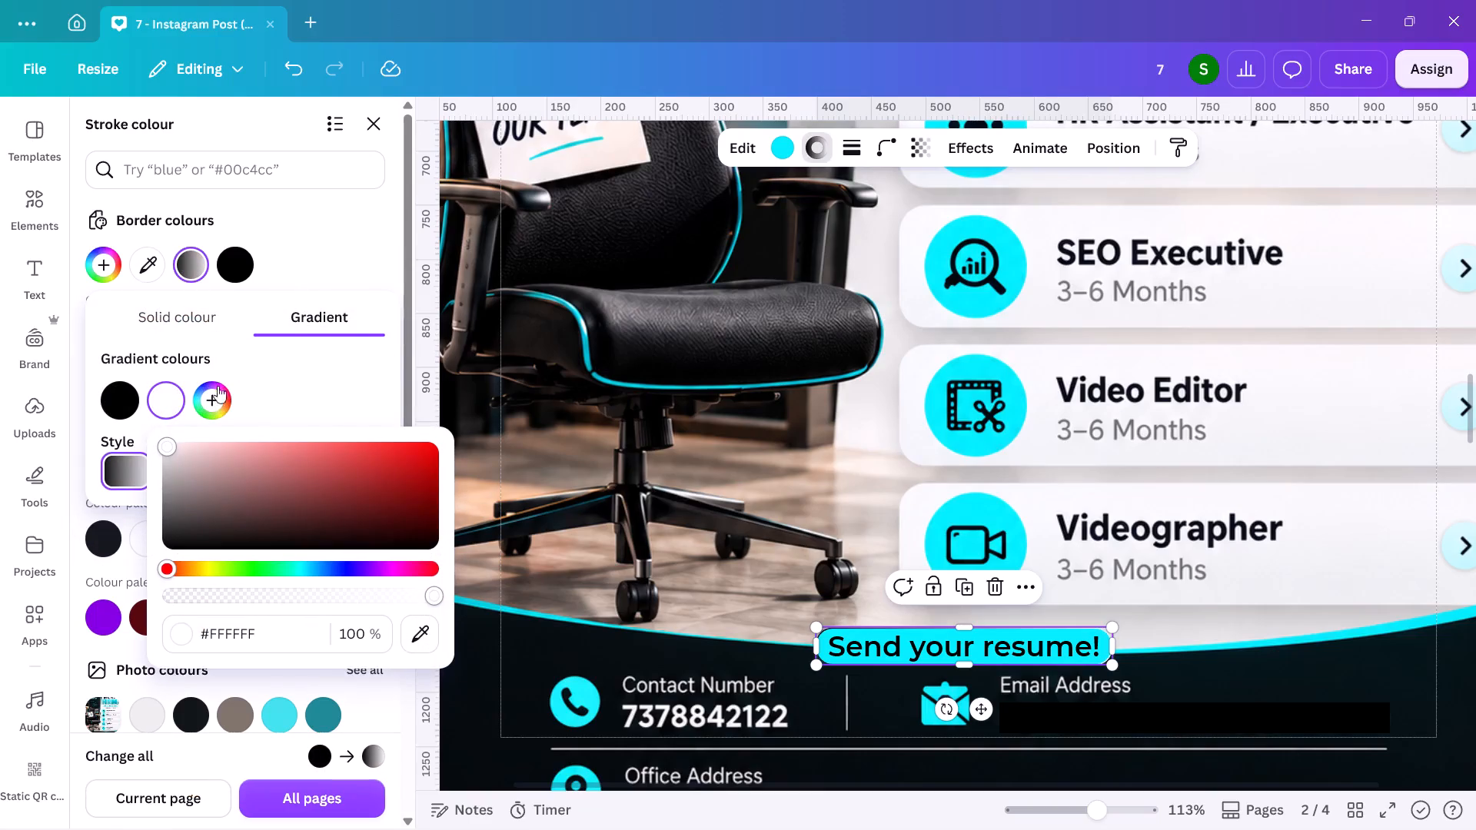
pyautogui.click(257, 383)
pyautogui.click(178, 478)
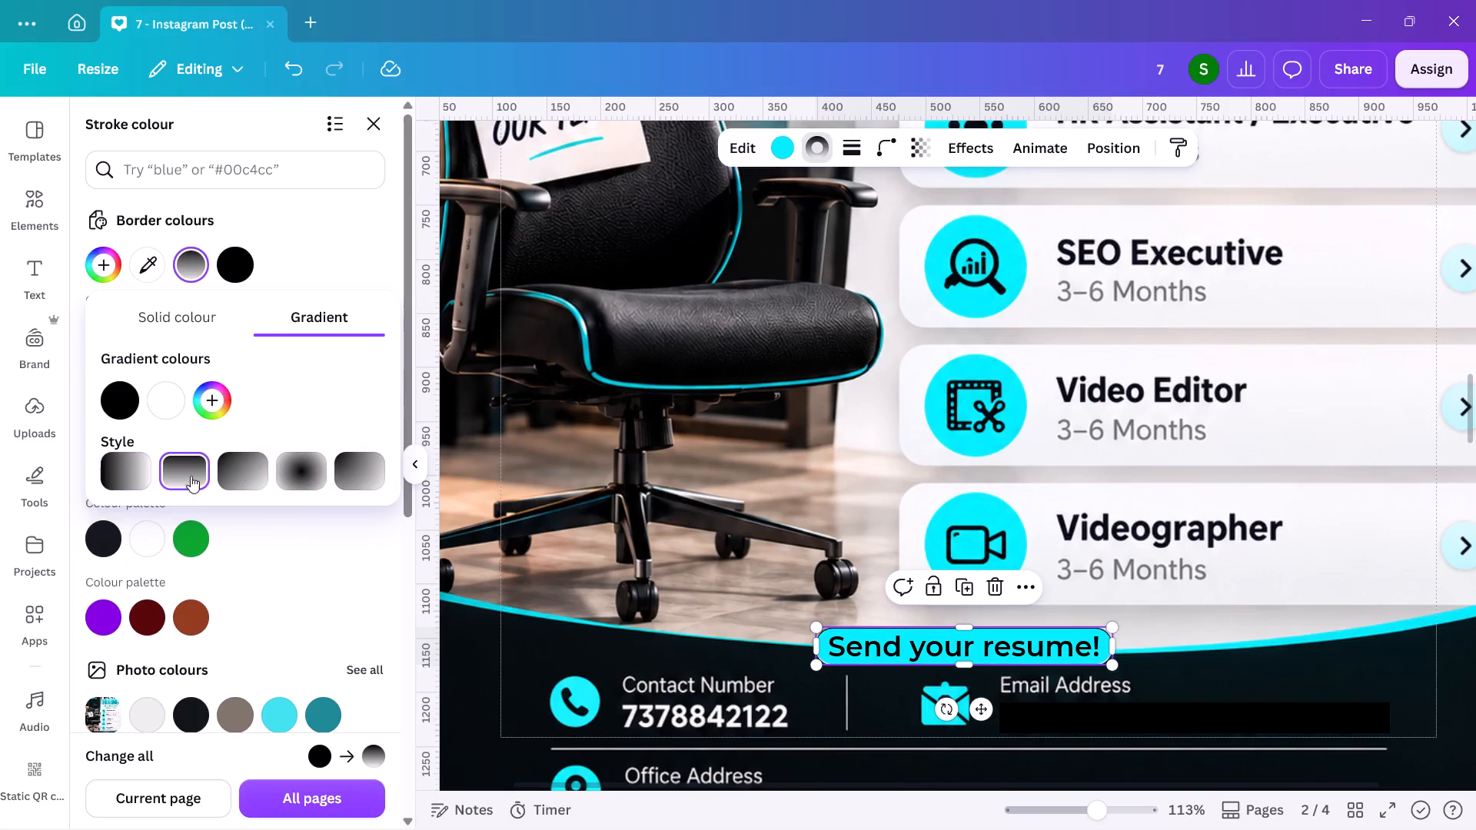
pyautogui.doubleClick(458, 440)
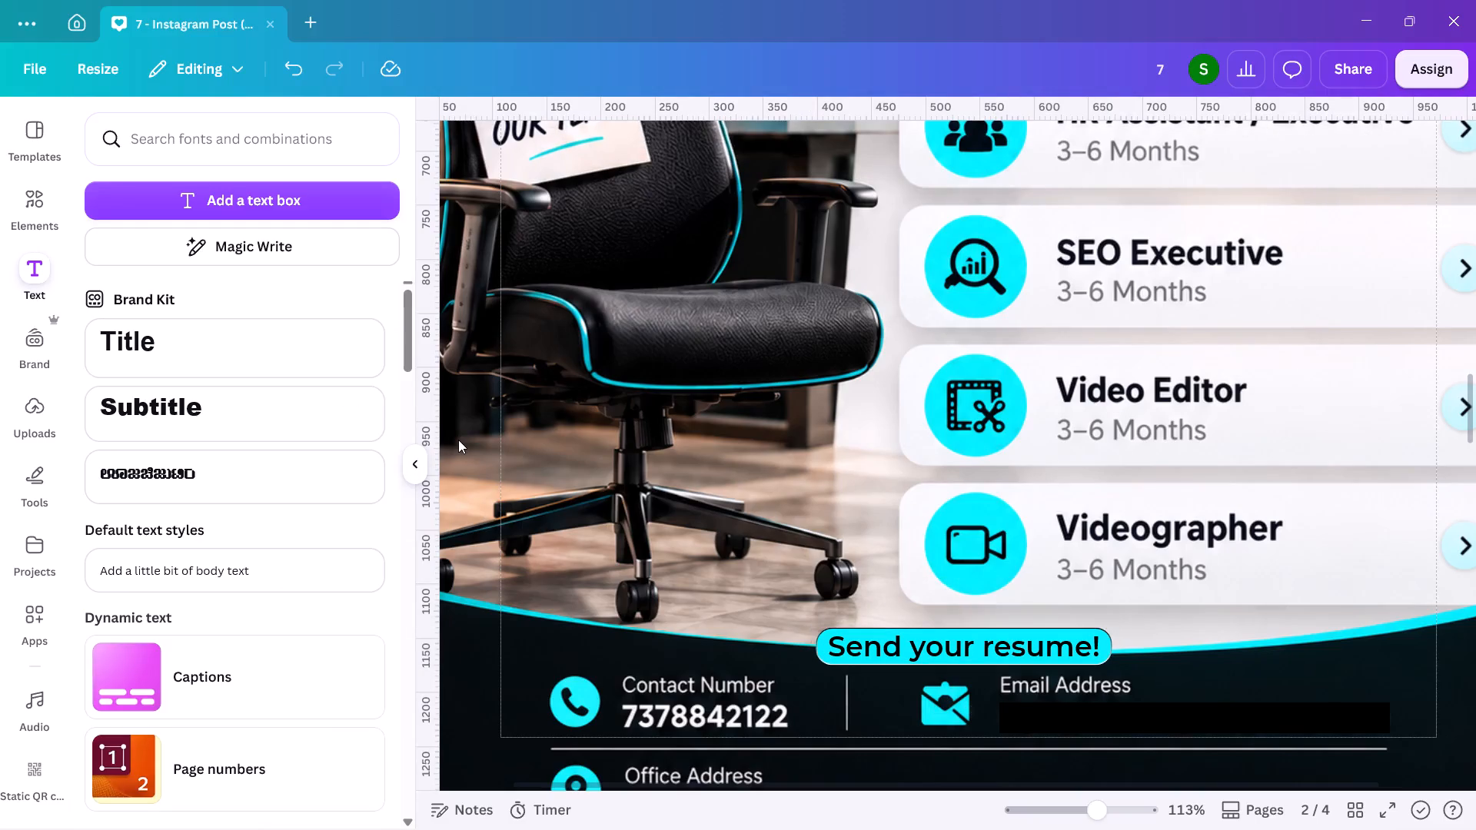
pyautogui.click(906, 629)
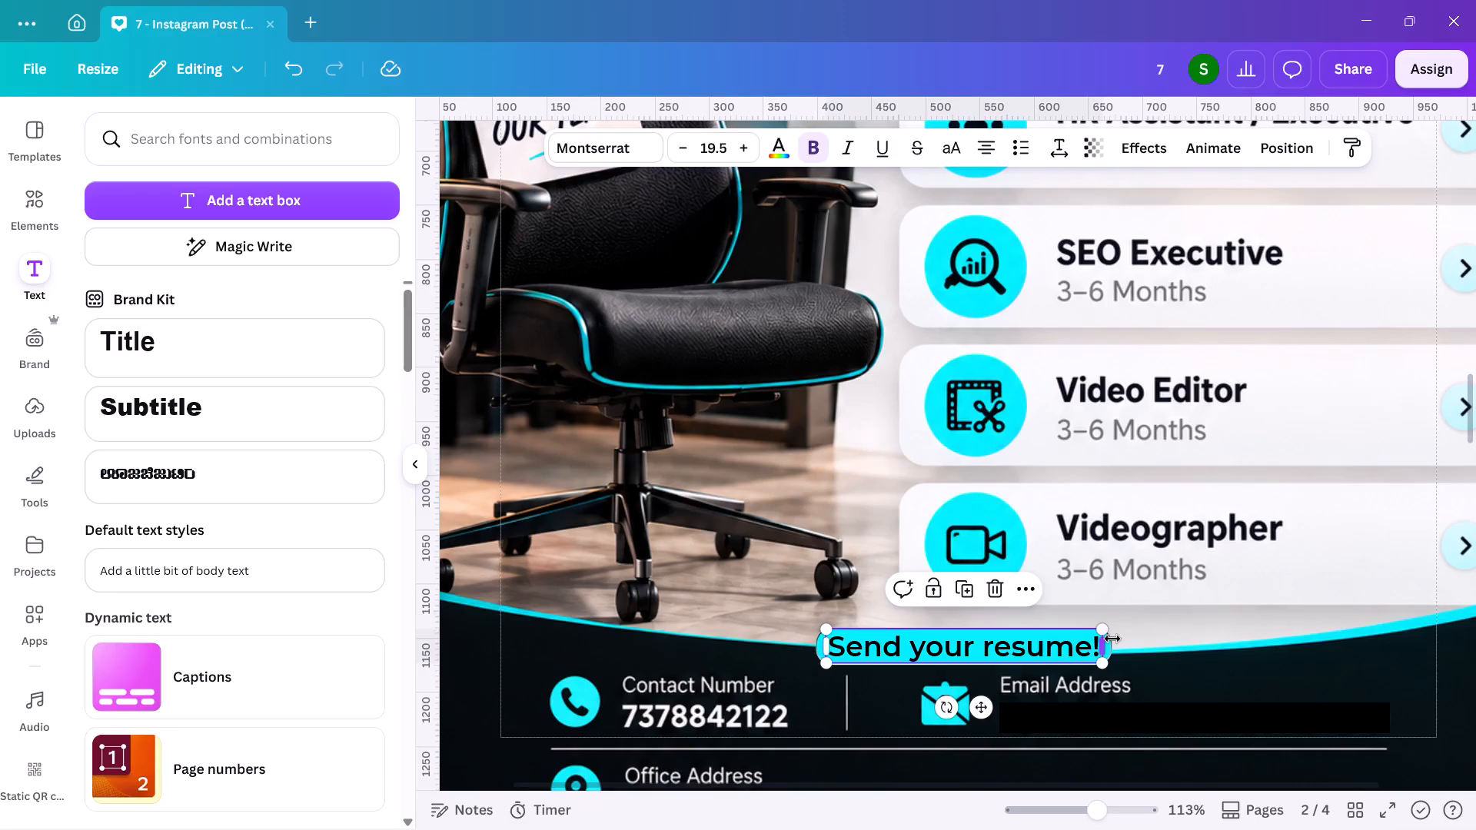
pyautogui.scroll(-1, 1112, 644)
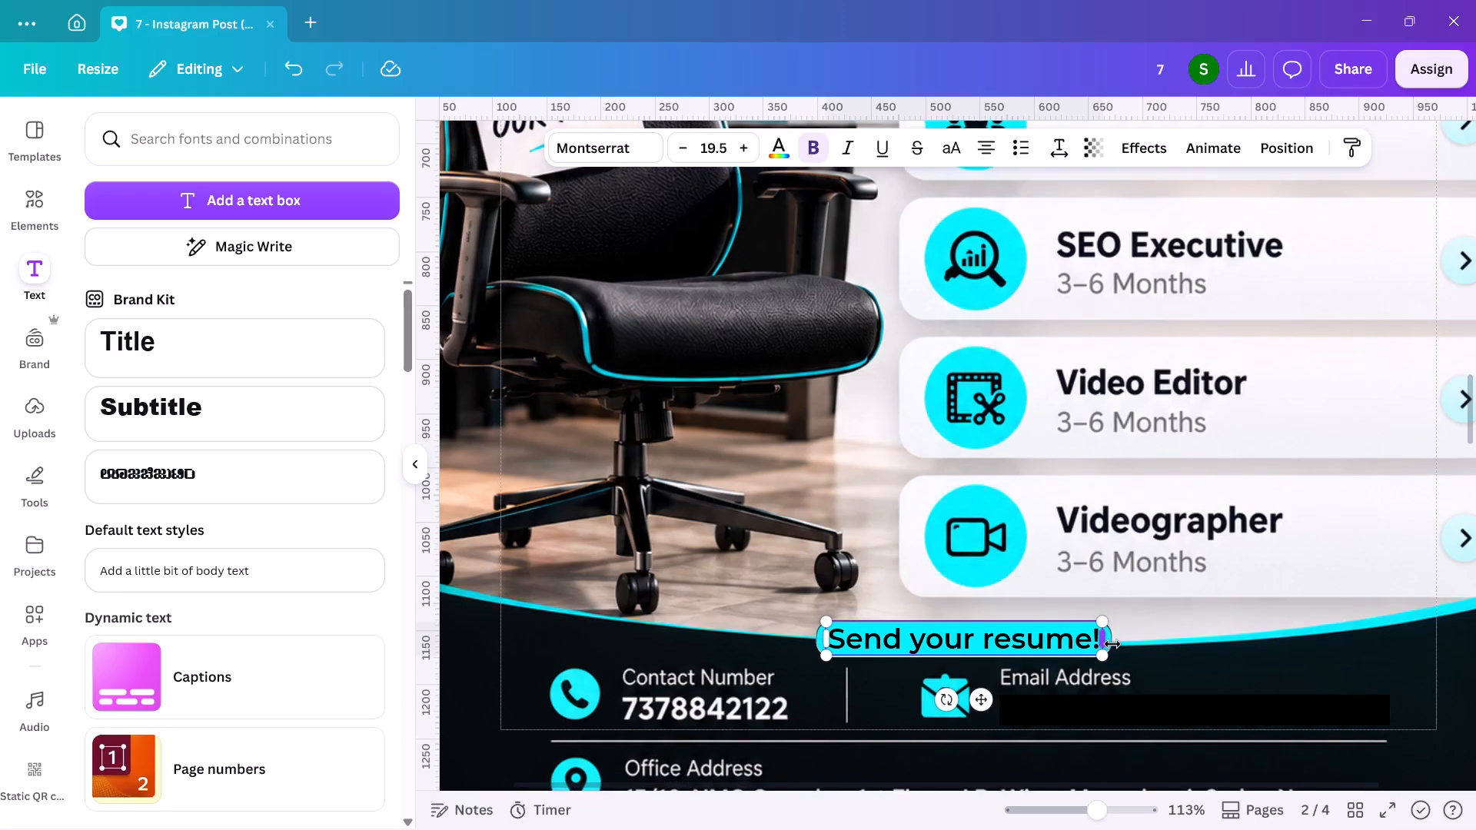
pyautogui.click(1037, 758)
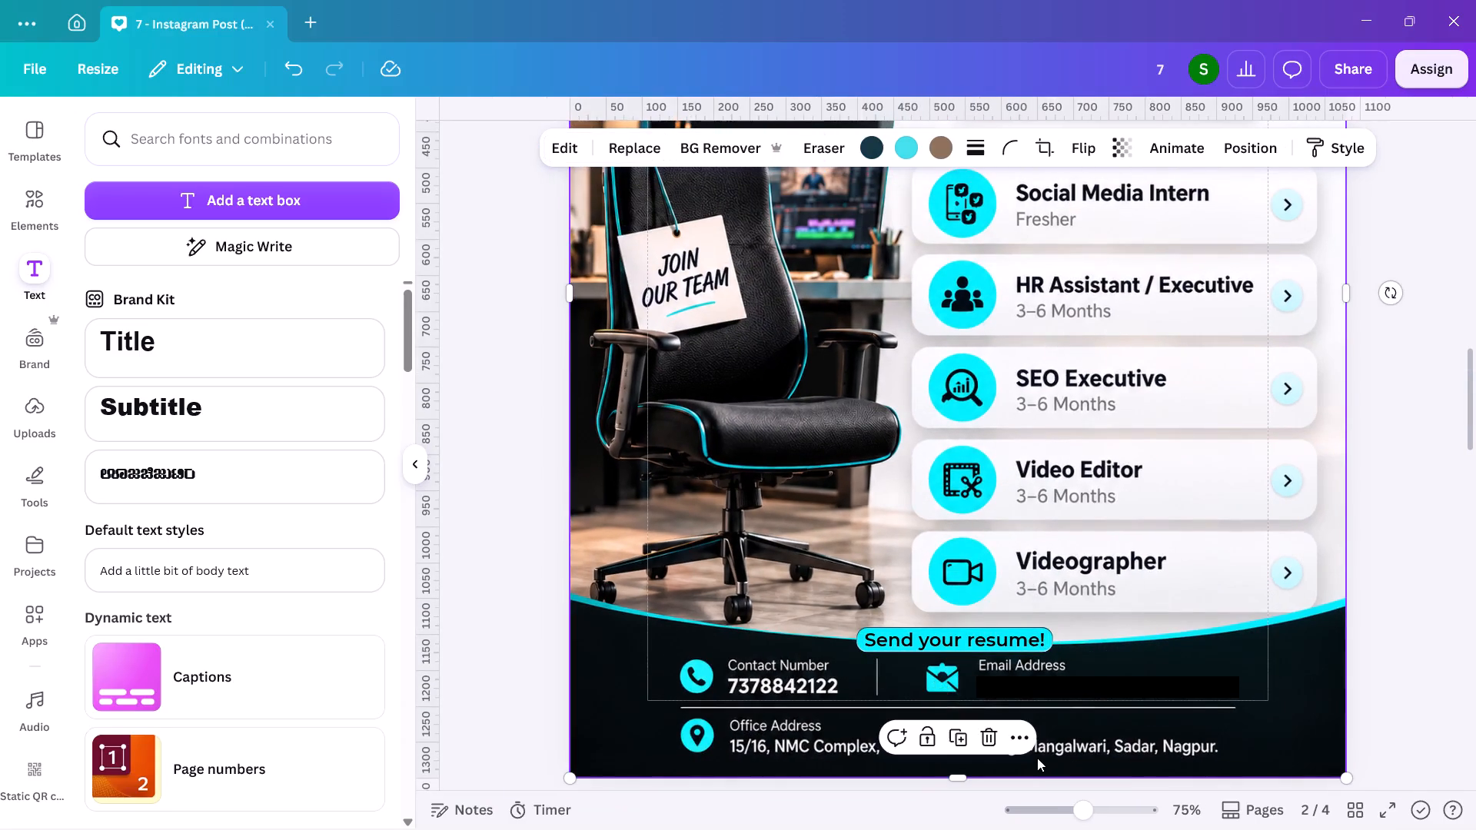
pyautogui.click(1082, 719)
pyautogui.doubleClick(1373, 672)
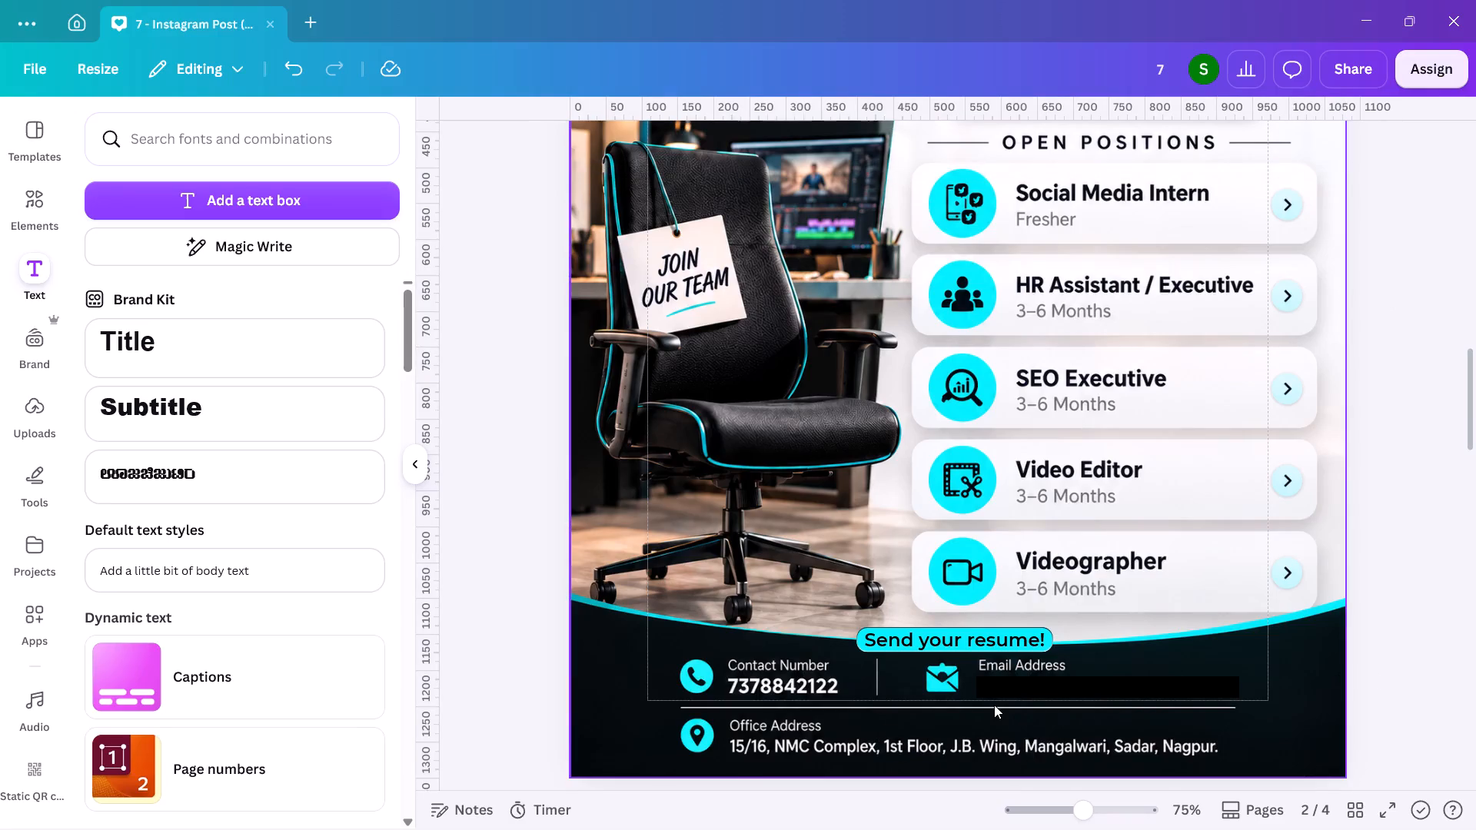
# Duplicate the poster image on page 2 and align the copy exactly over the original.
pyautogui.click(994, 705)
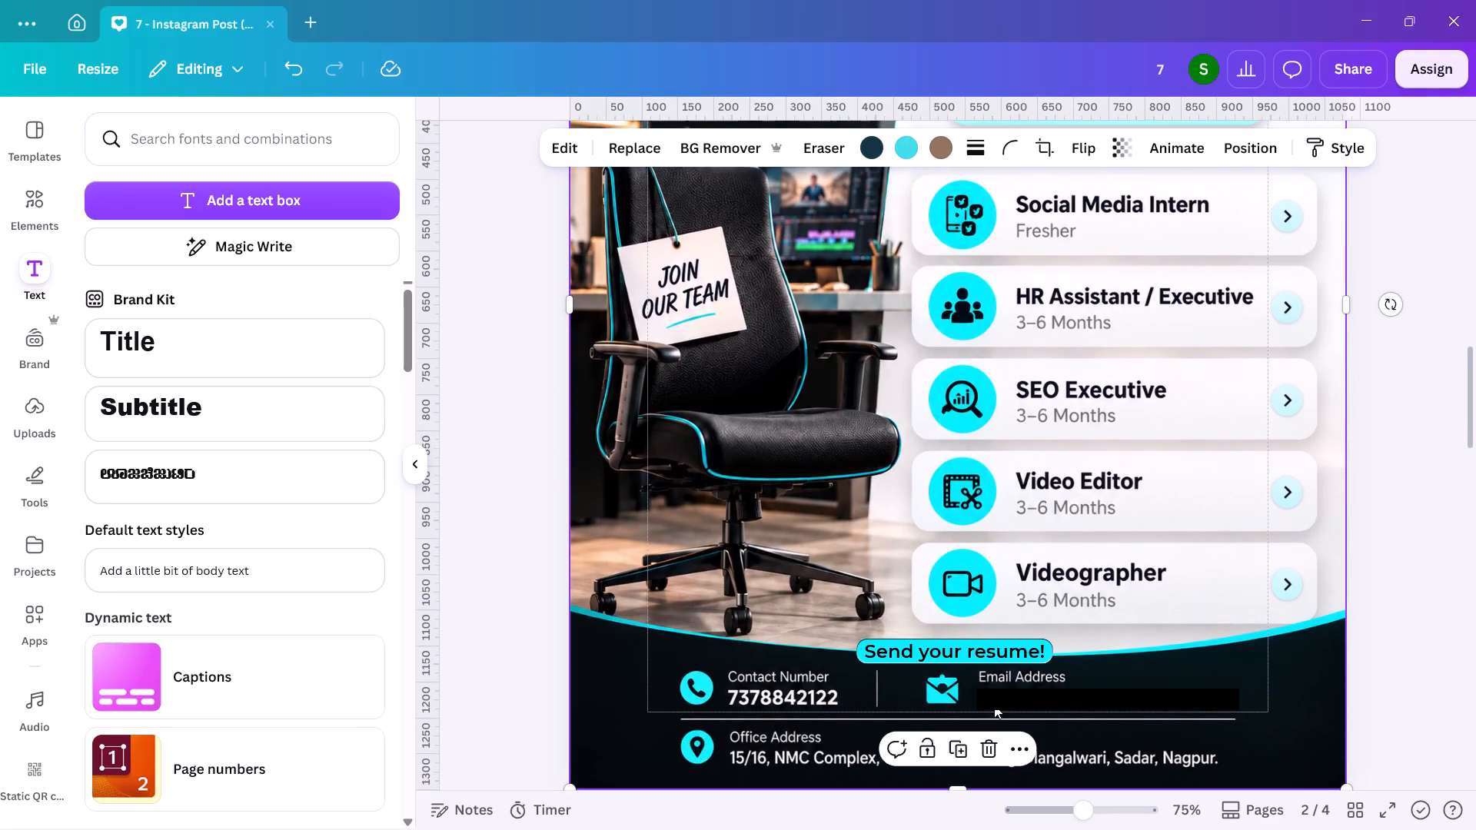
pyautogui.hotkey('ctrl', 'c')
pyautogui.hotkey('ctrl', 'v')
pyautogui.moveTo(969, 634); pyautogui.dragTo(951, 626)
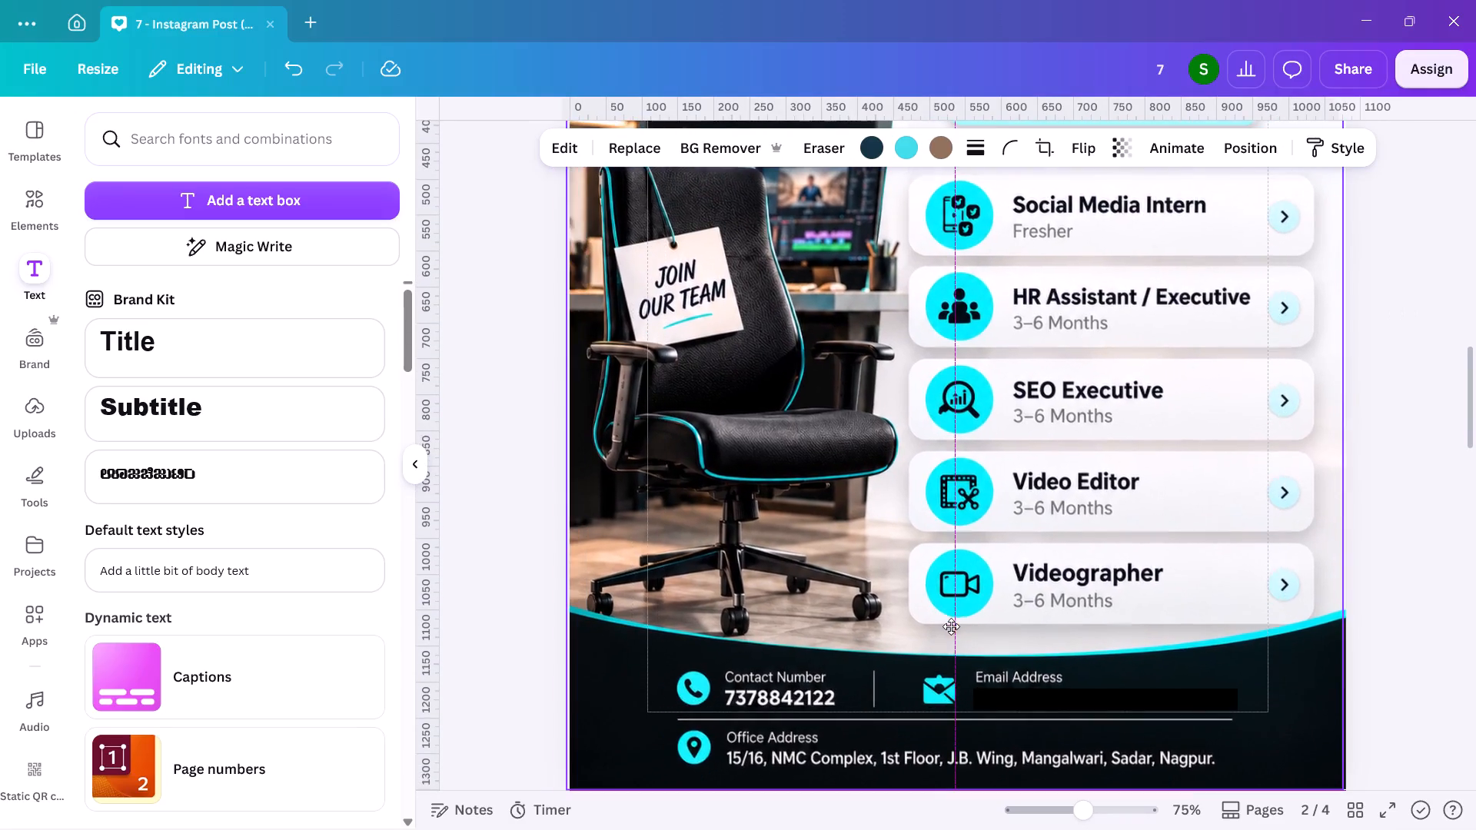
pyautogui.moveTo(951, 626); pyautogui.dragTo(958, 616)
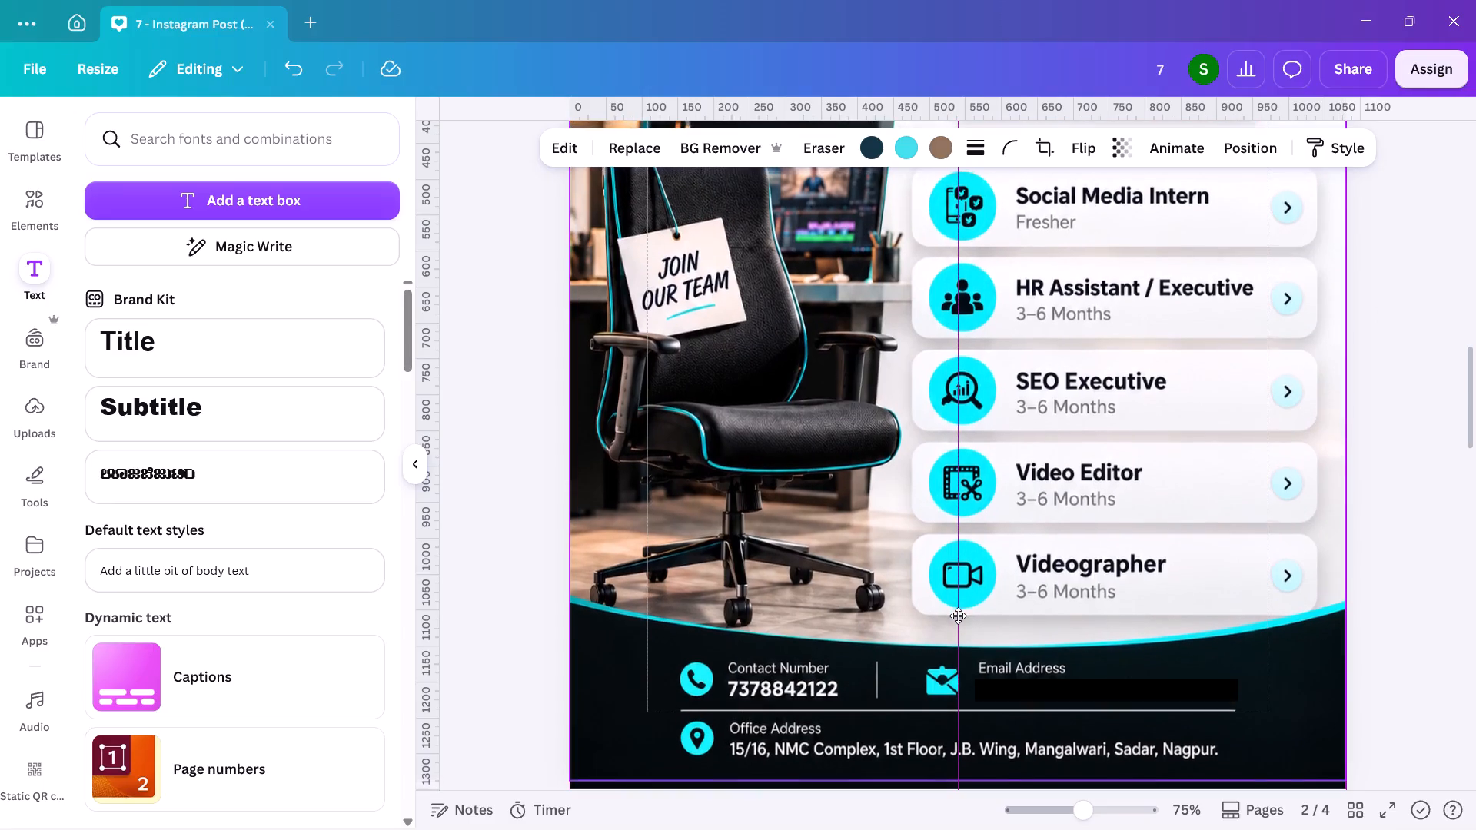
pyautogui.moveTo(958, 616); pyautogui.dragTo(958, 621)
# Crop the copied poster image from its top edge down to the dark contact footer, about halfway across the "Send your resume!" banner.
pyautogui.hscroll(1, 958, 621)
pyautogui.scroll(1, 958, 621)
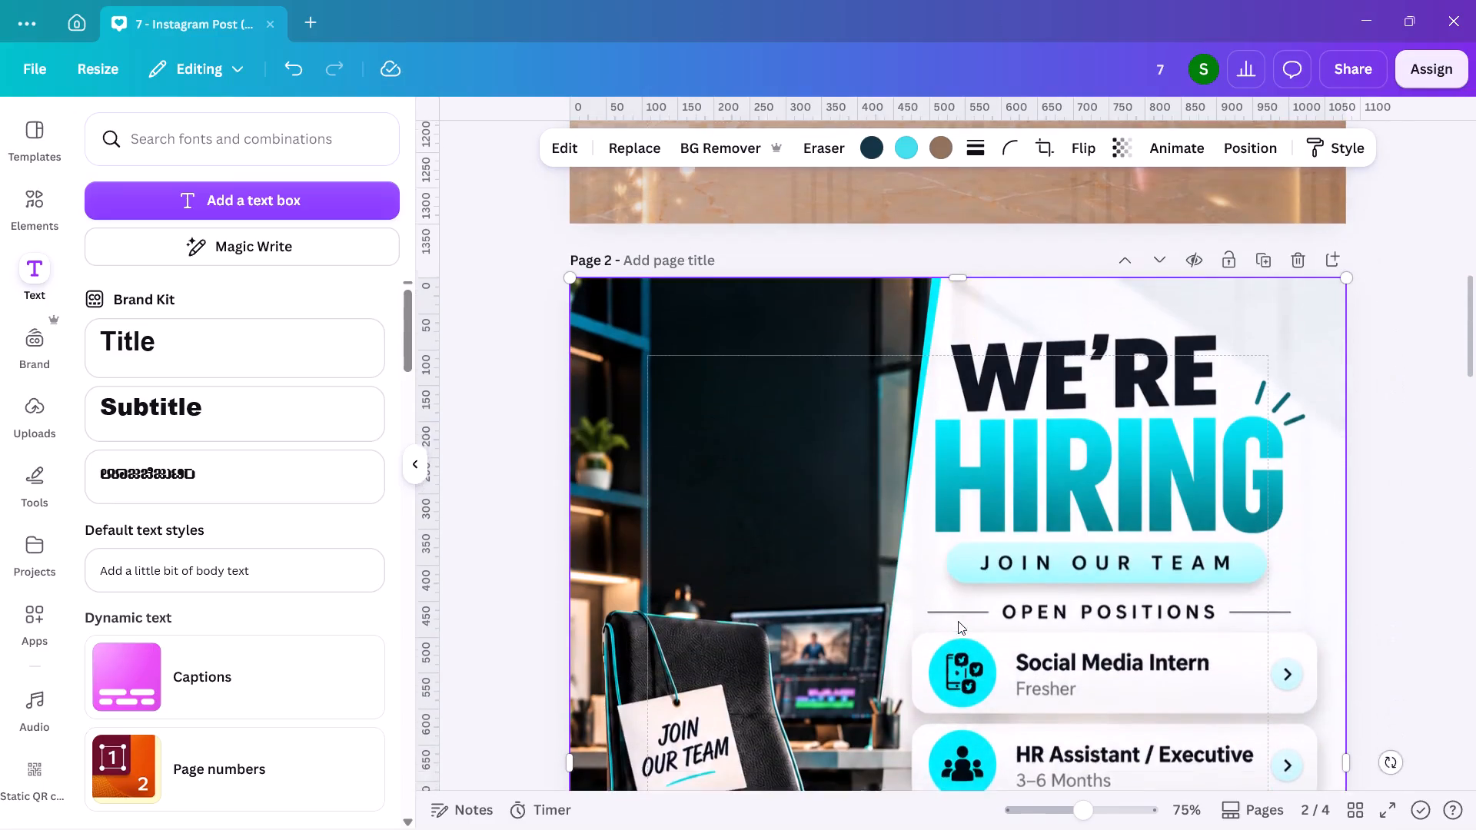
pyautogui.scroll(1, 958, 621)
pyautogui.moveTo(954, 297); pyautogui.dragTo(960, 466)
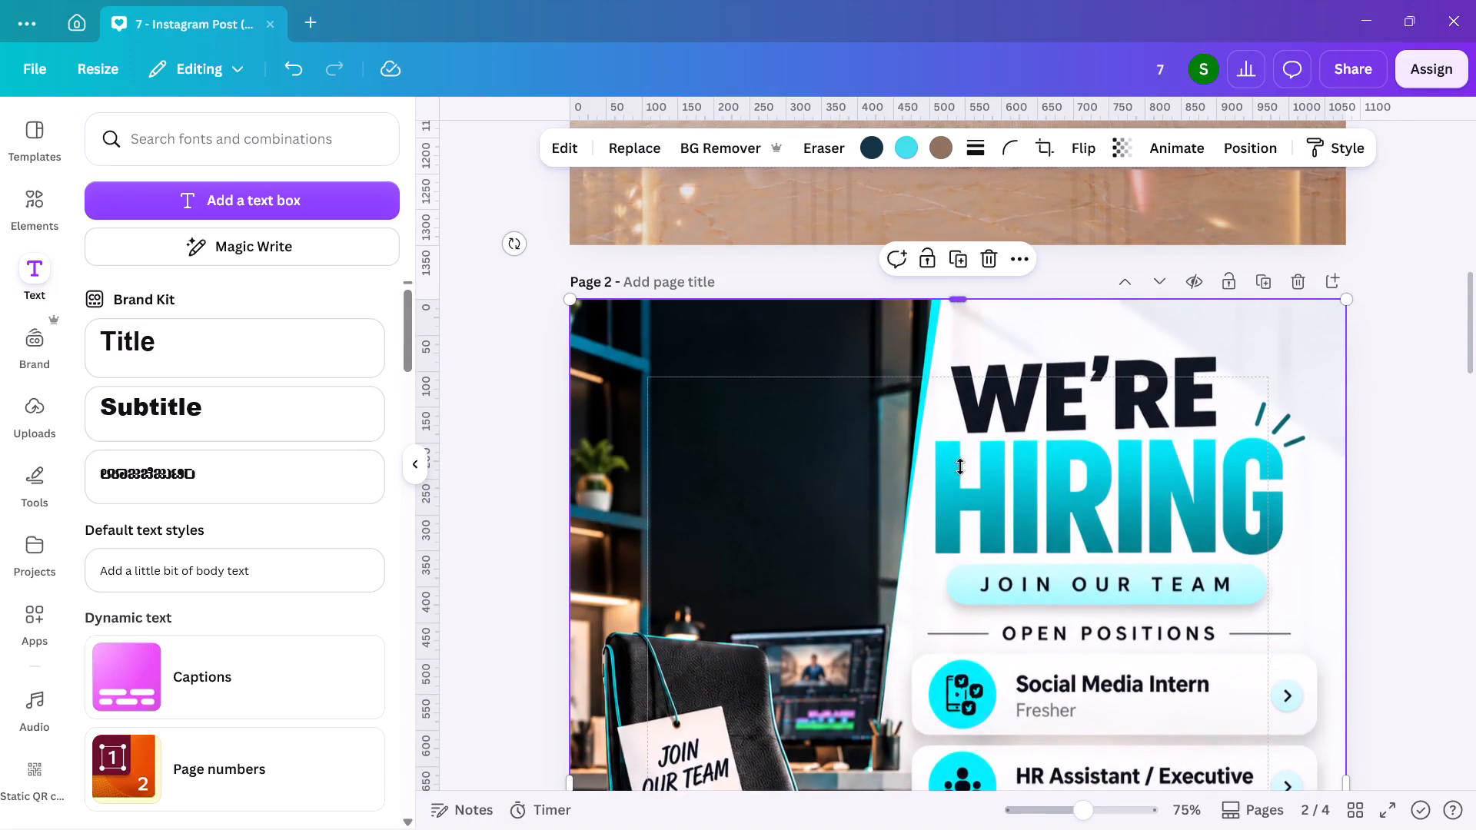
pyautogui.moveTo(960, 466); pyautogui.dragTo(991, 728)
pyautogui.scroll(-5, 991, 728)
pyautogui.scroll(1, 991, 728)
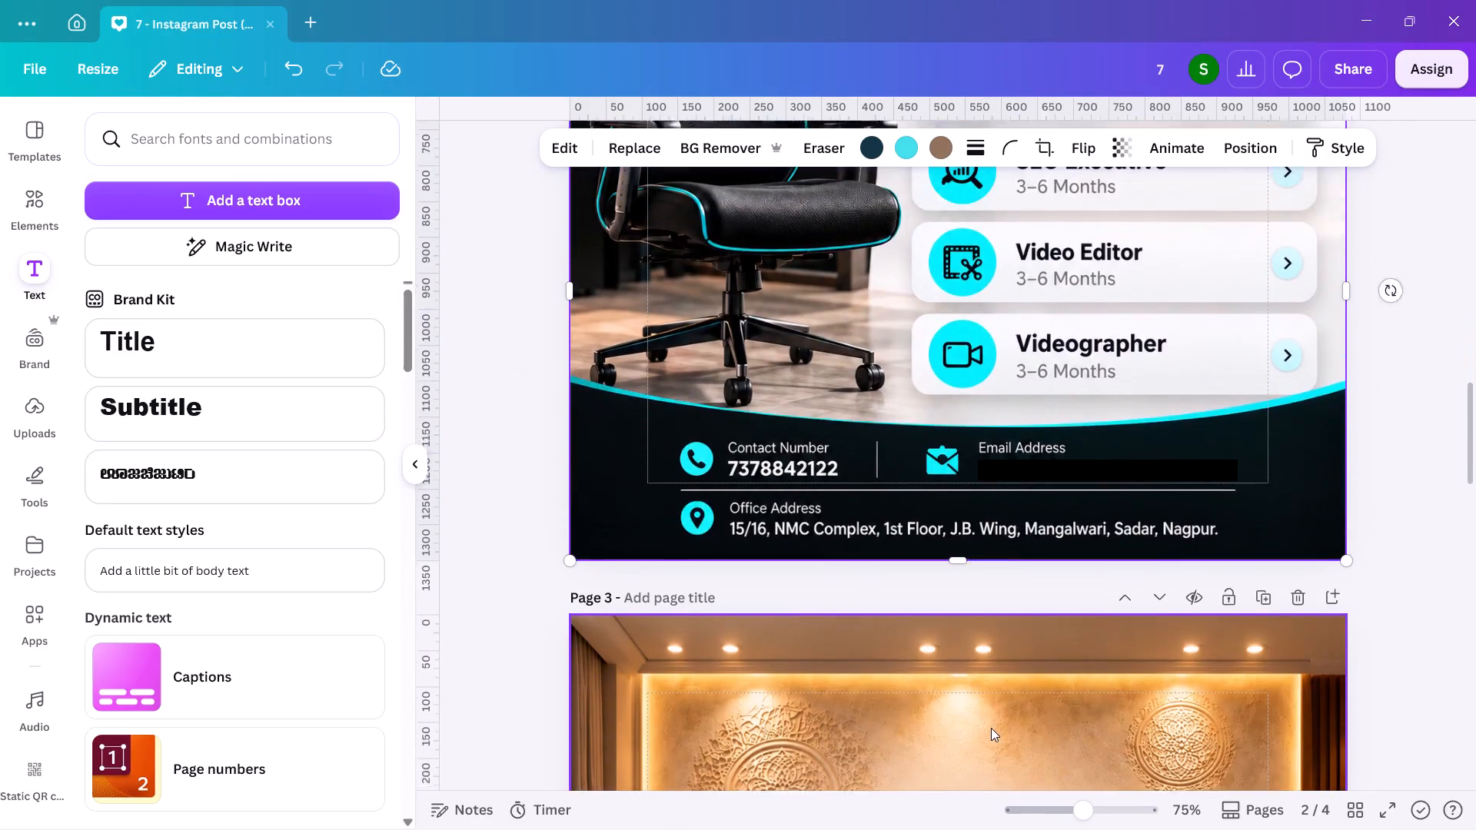
pyautogui.scroll(1, 991, 728)
pyautogui.scroll(1, 916, 420)
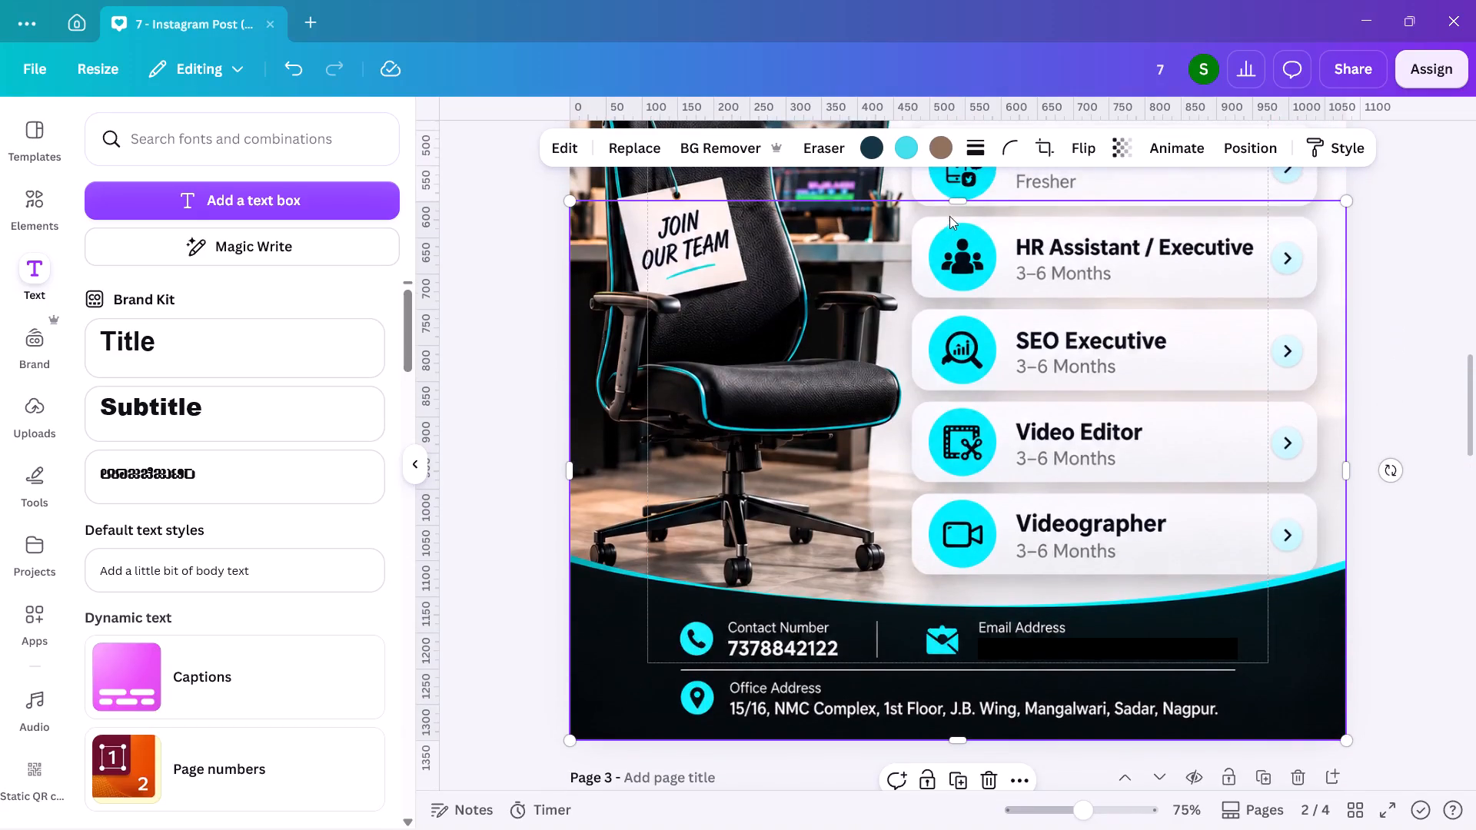
pyautogui.moveTo(959, 201); pyautogui.dragTo(971, 631)
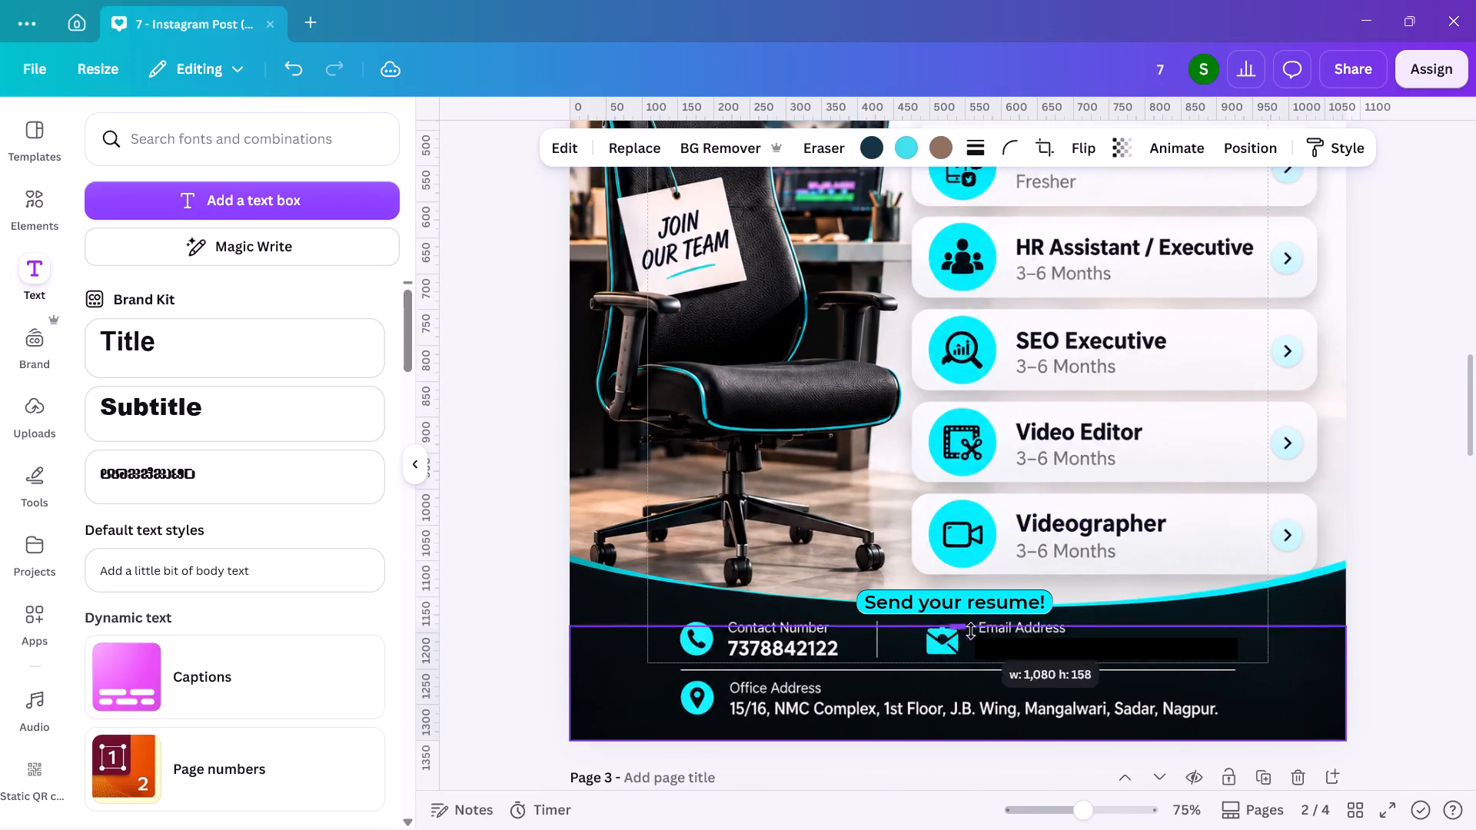
pyautogui.moveTo(971, 631); pyautogui.dragTo(969, 600)
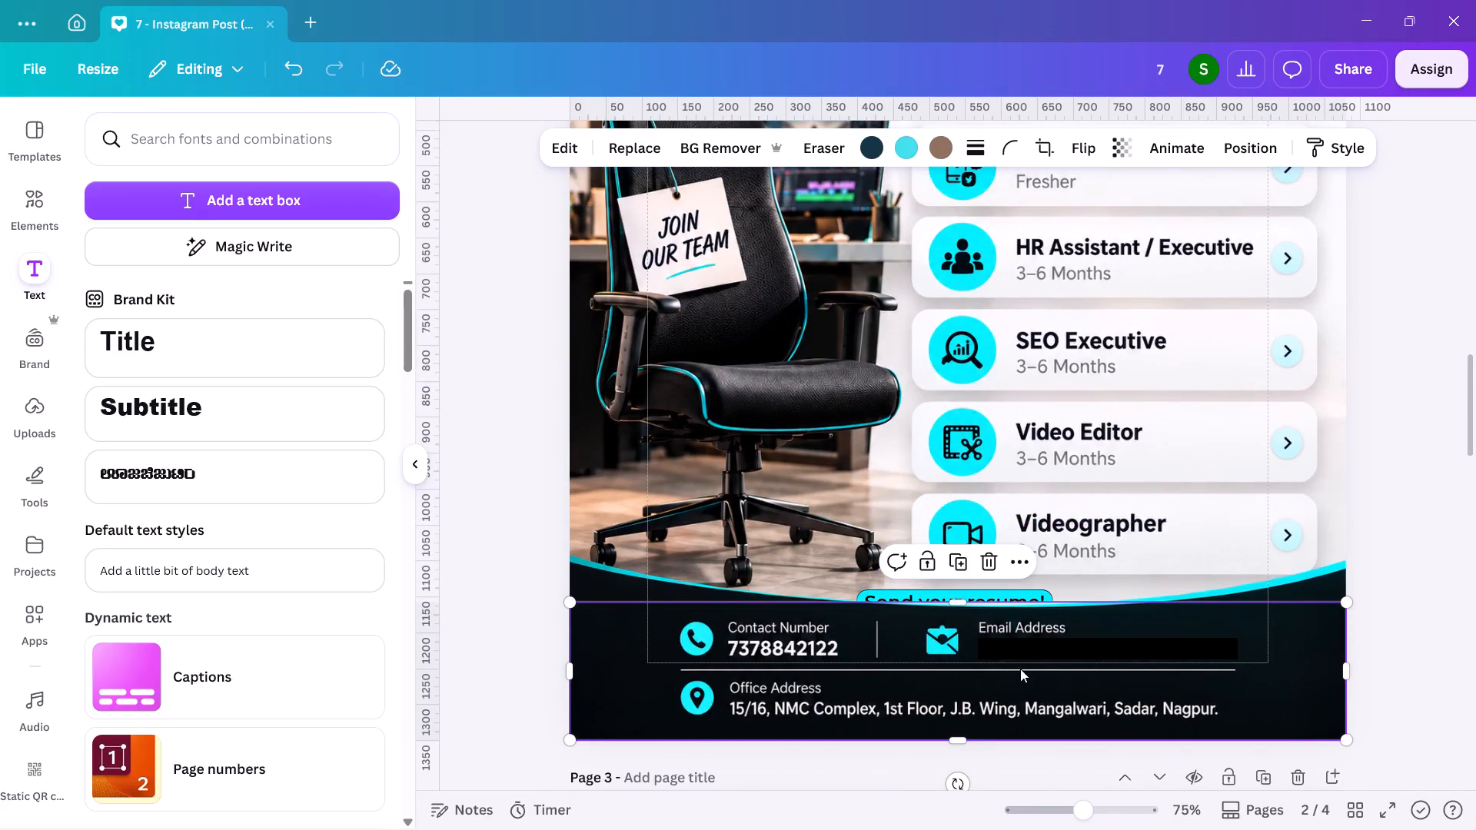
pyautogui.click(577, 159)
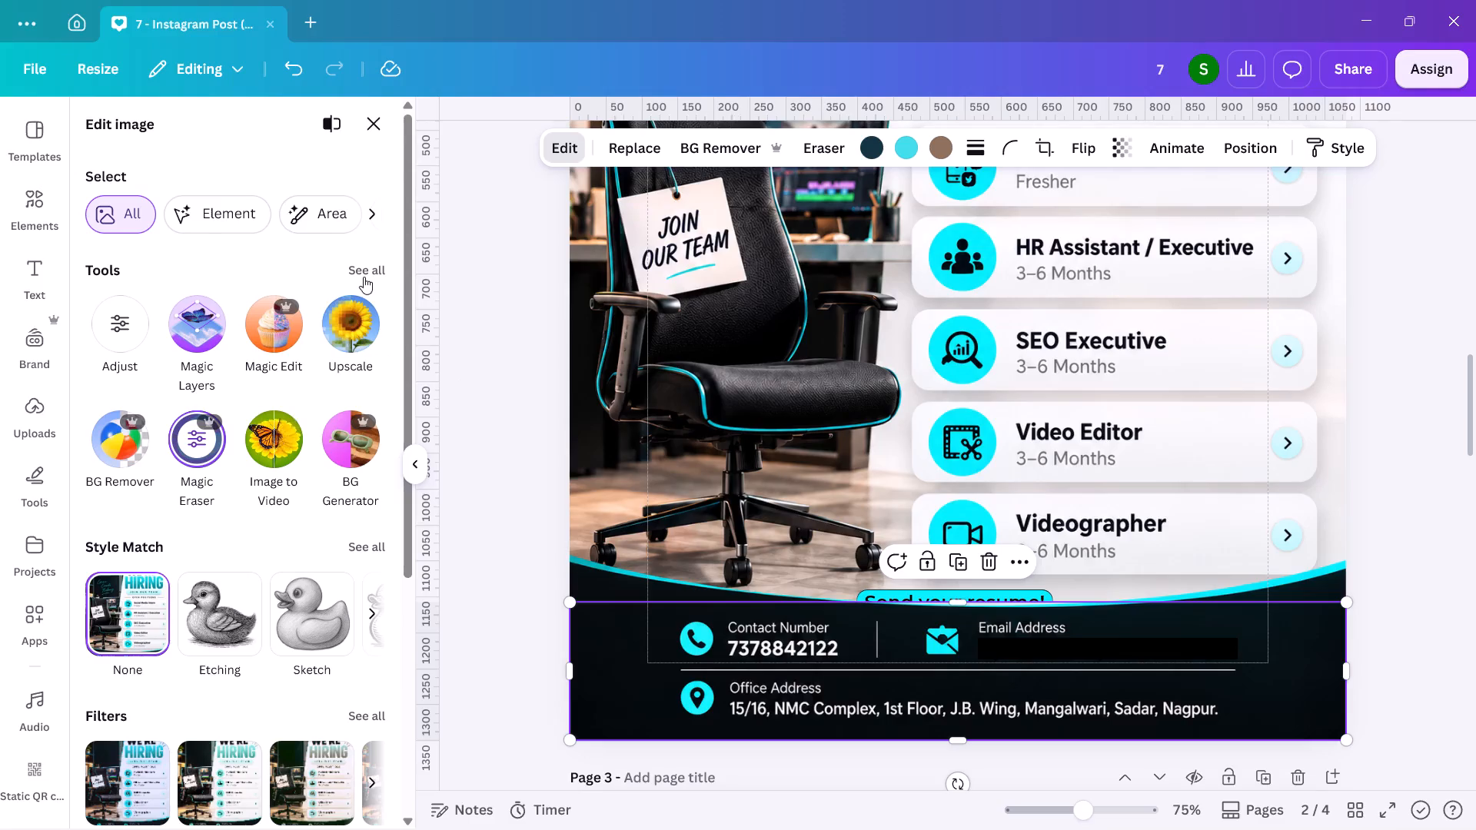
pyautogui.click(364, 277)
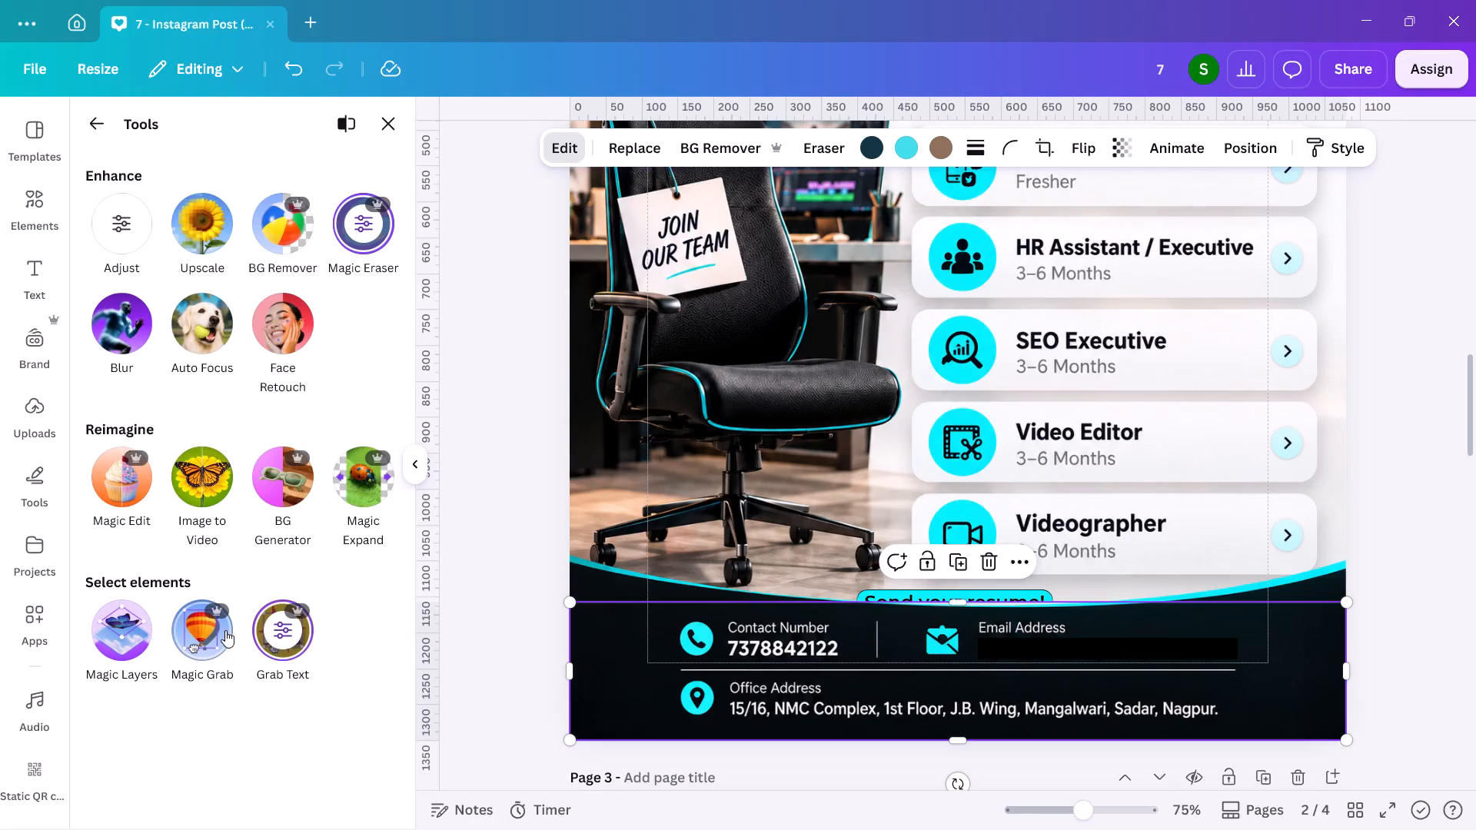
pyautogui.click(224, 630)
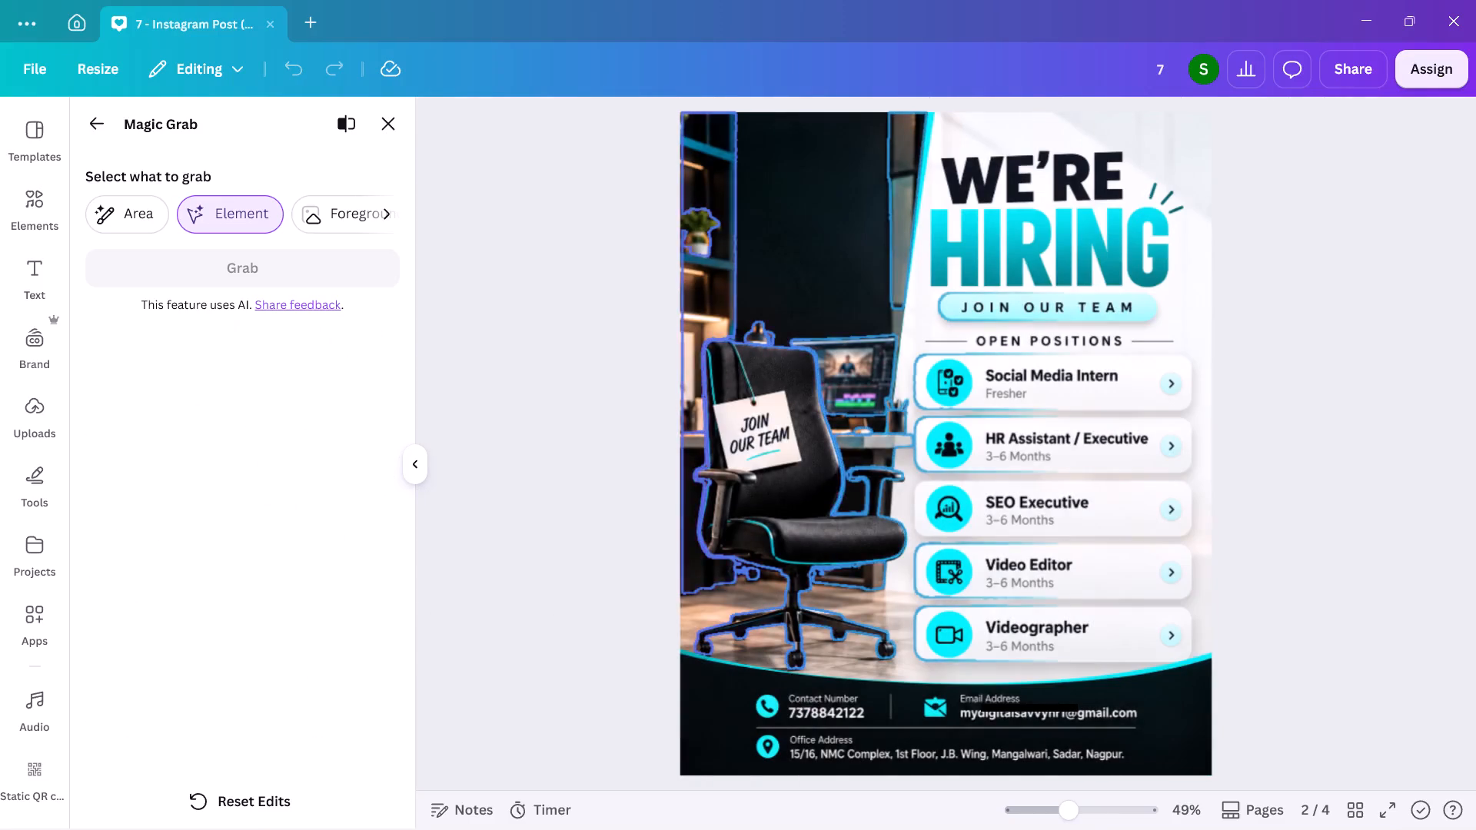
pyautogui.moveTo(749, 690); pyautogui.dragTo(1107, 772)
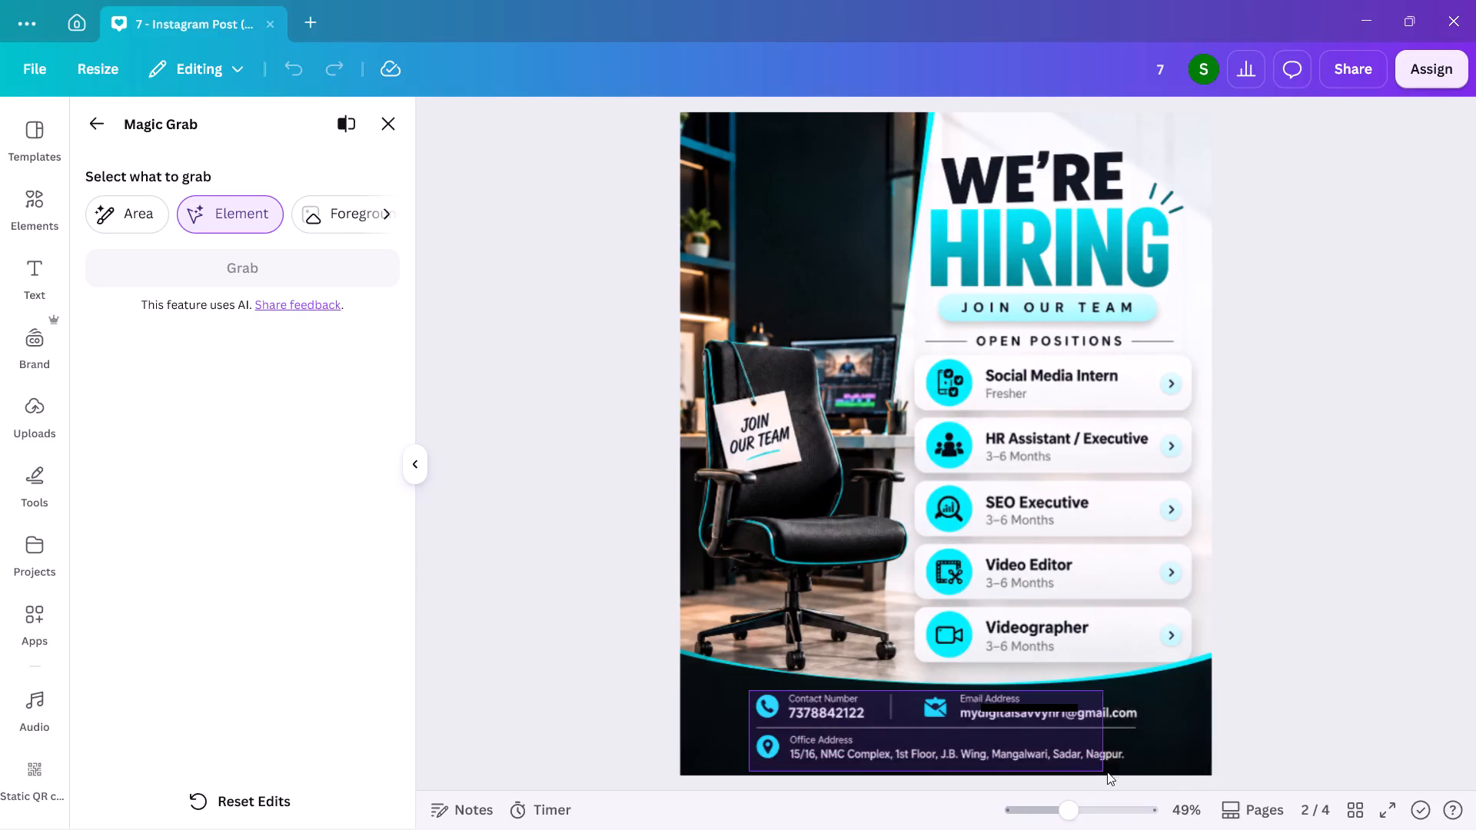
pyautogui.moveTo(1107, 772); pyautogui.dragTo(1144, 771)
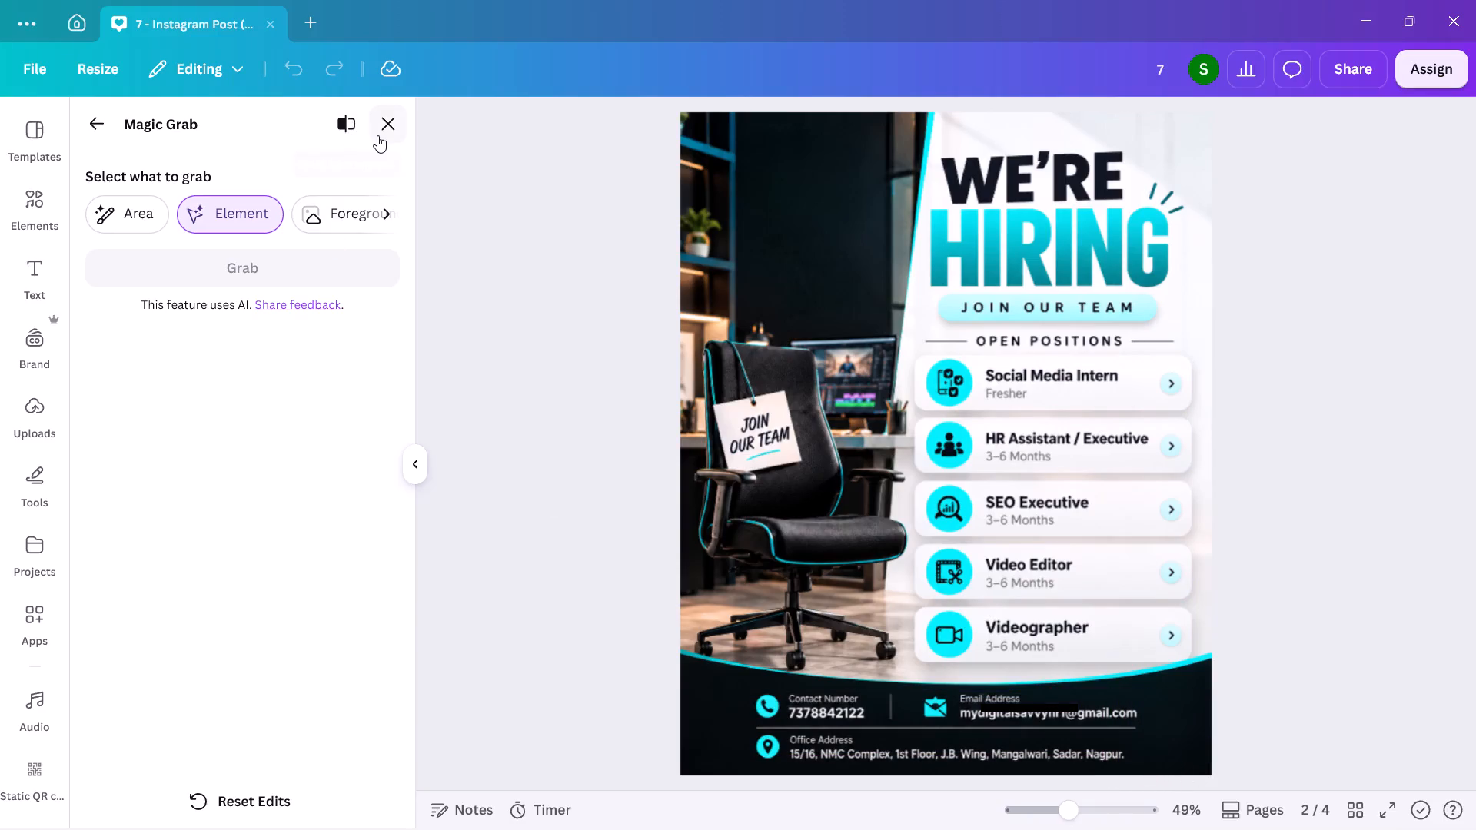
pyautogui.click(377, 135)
# Scale the cropped footer copy down to about 1010 px wide and centre it horizontally on the page.
pyautogui.click(788, 634)
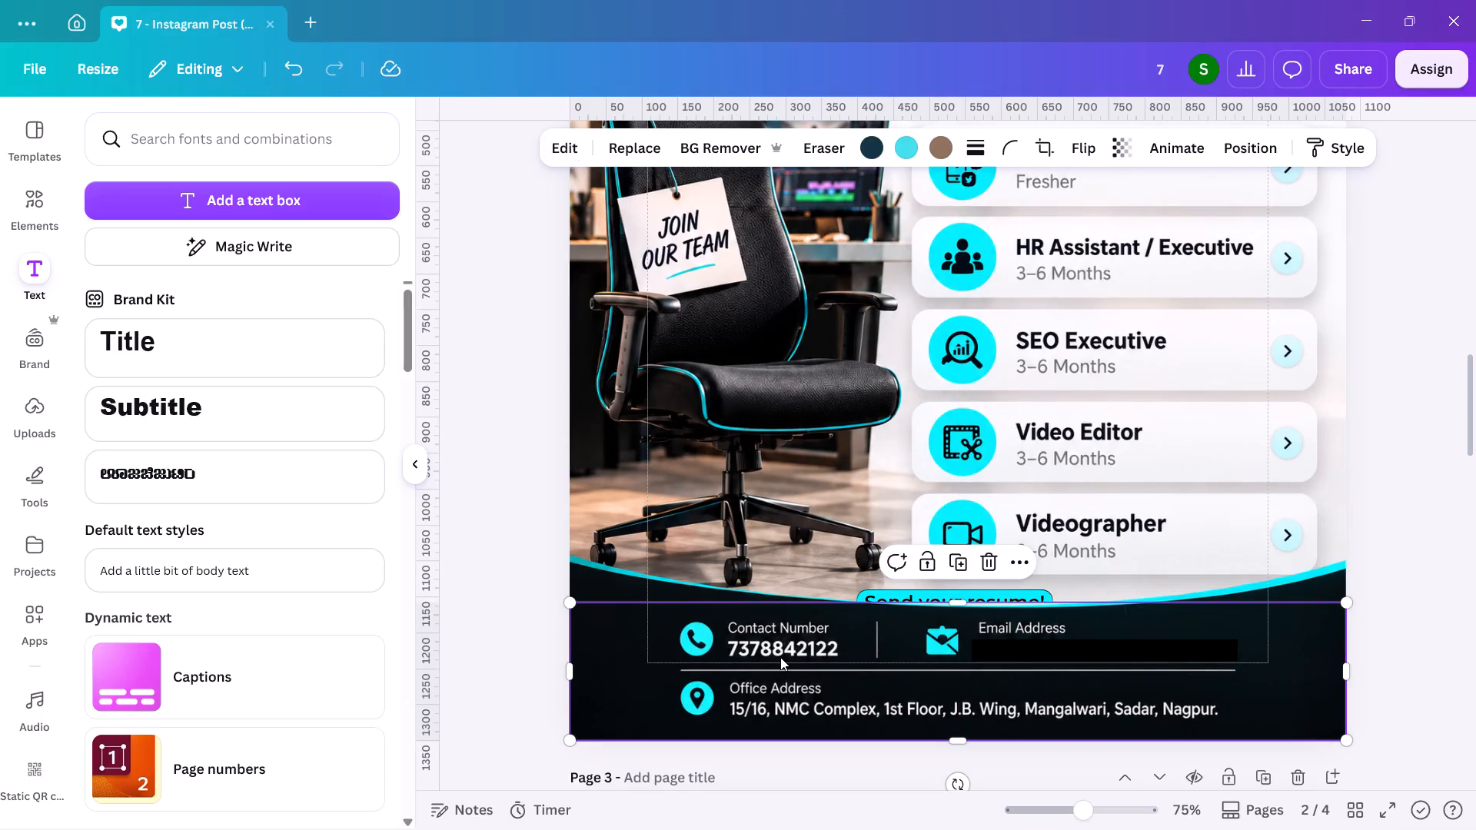
pyautogui.click(807, 655)
pyautogui.moveTo(807, 655); pyautogui.dragTo(807, 660)
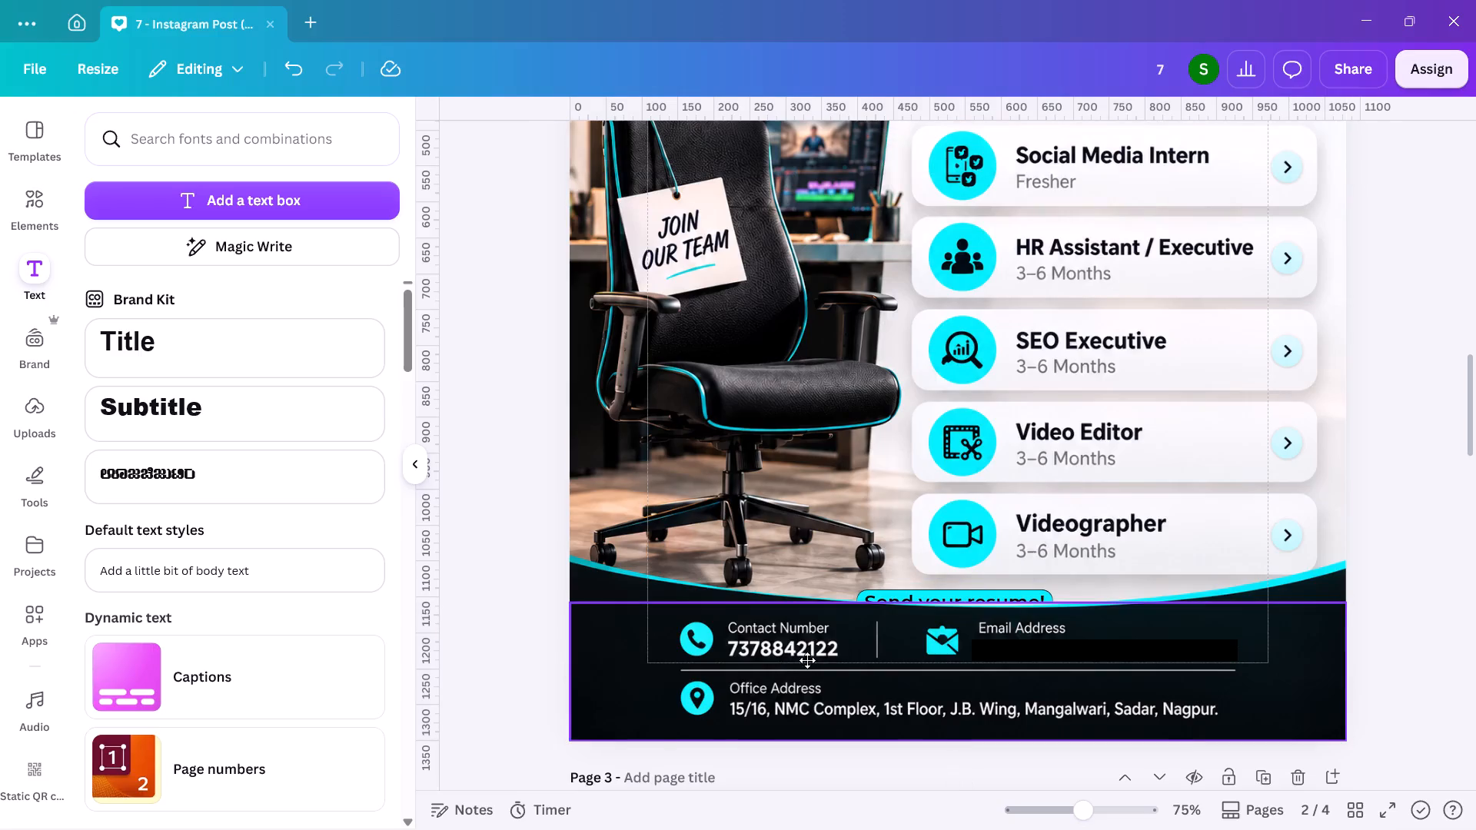
pyautogui.moveTo(807, 660); pyautogui.dragTo(806, 676)
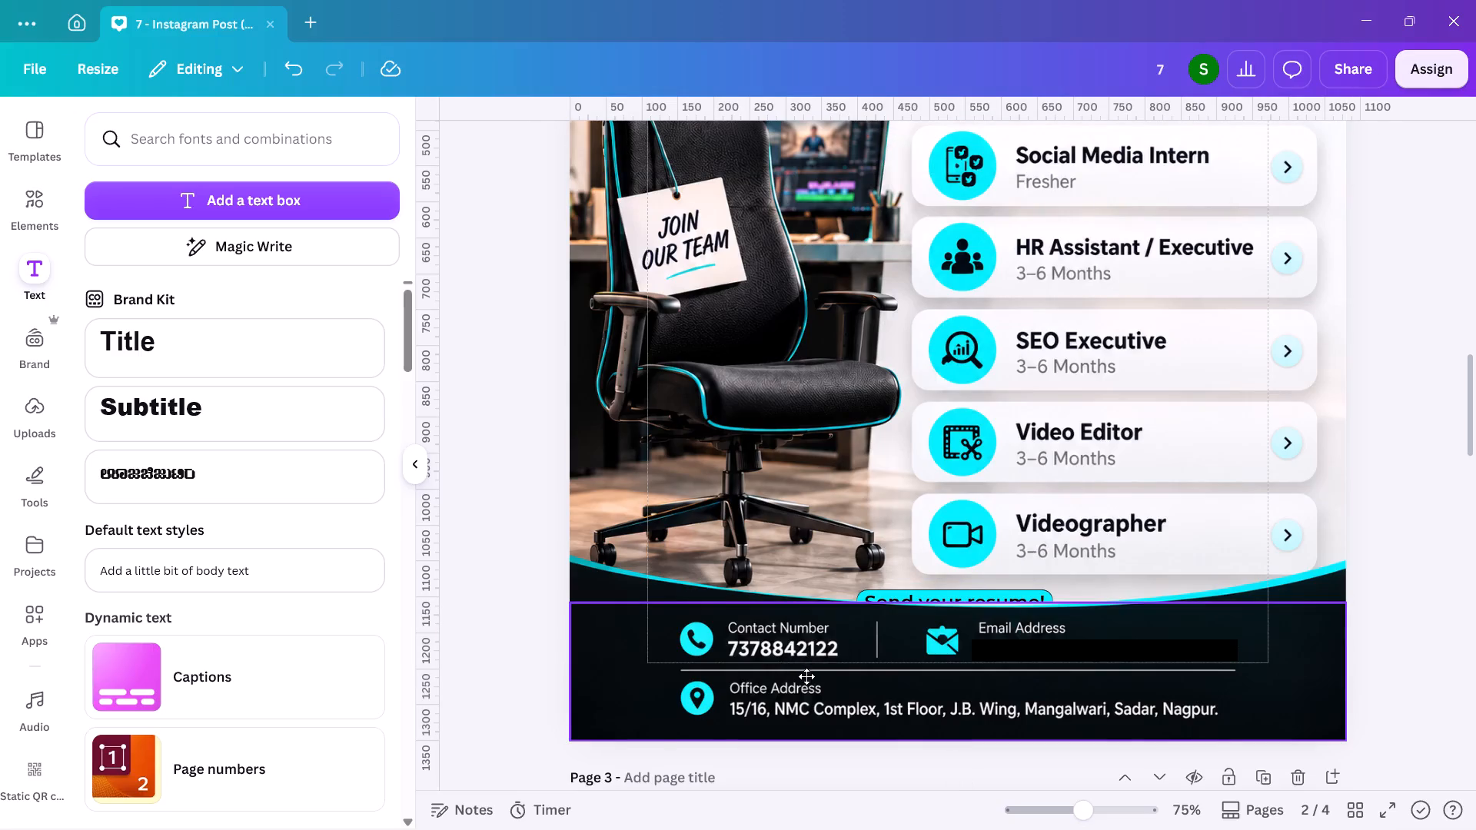
pyautogui.moveTo(806, 676); pyautogui.dragTo(806, 679)
pyautogui.click(806, 679)
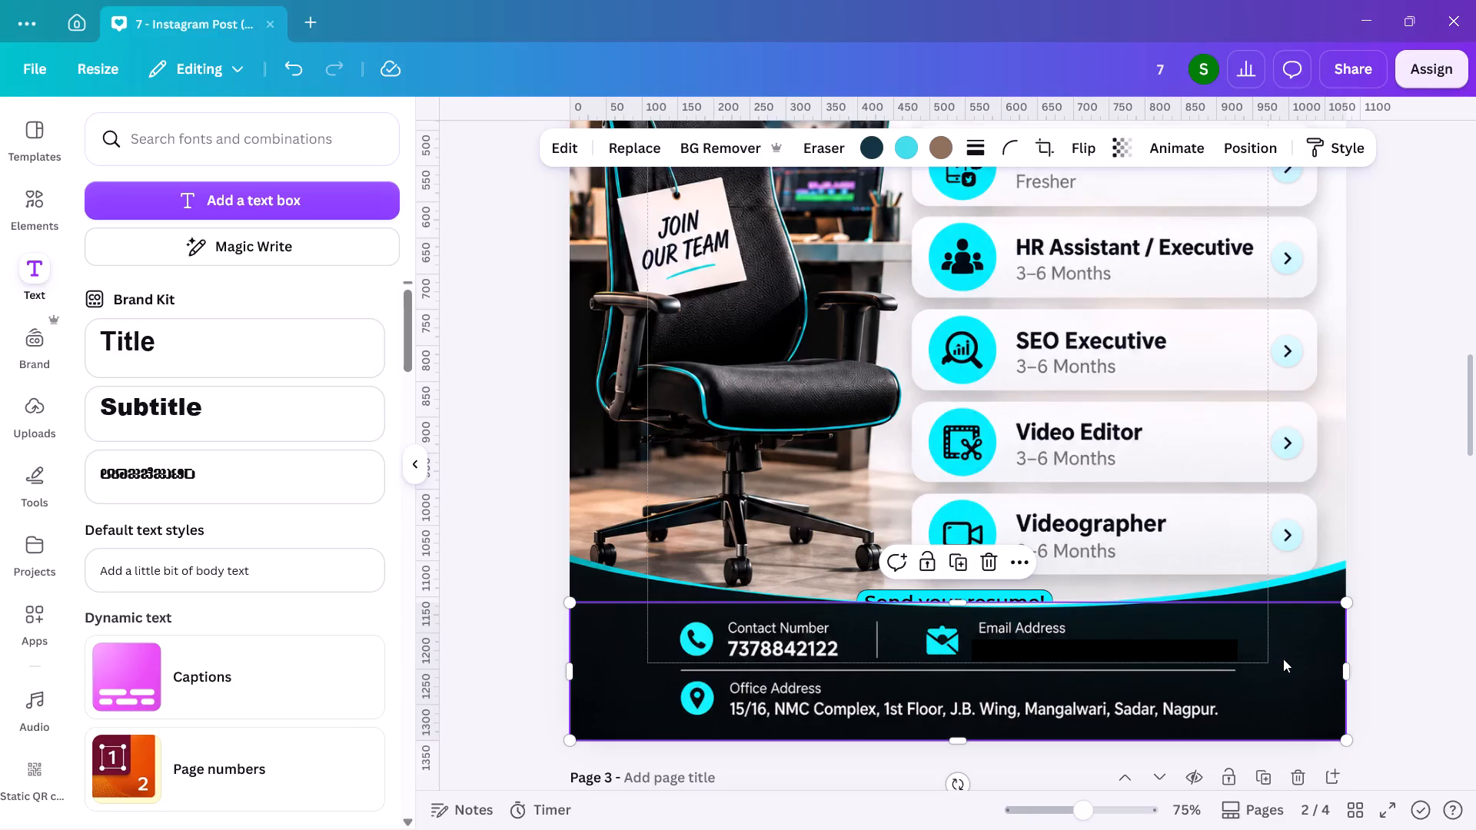
pyautogui.moveTo(1344, 606); pyautogui.dragTo(1295, 621)
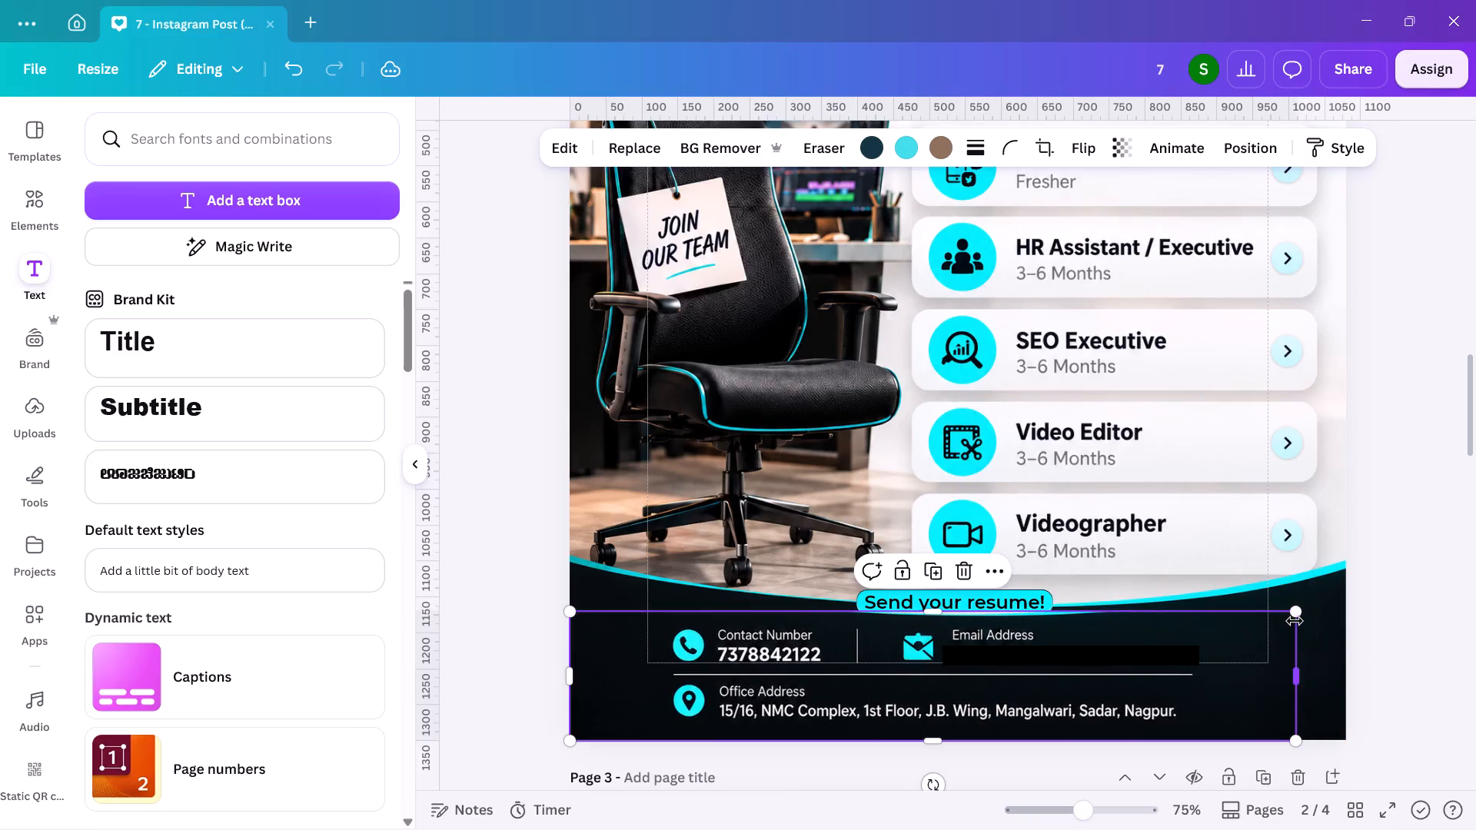
pyautogui.click(1258, 158)
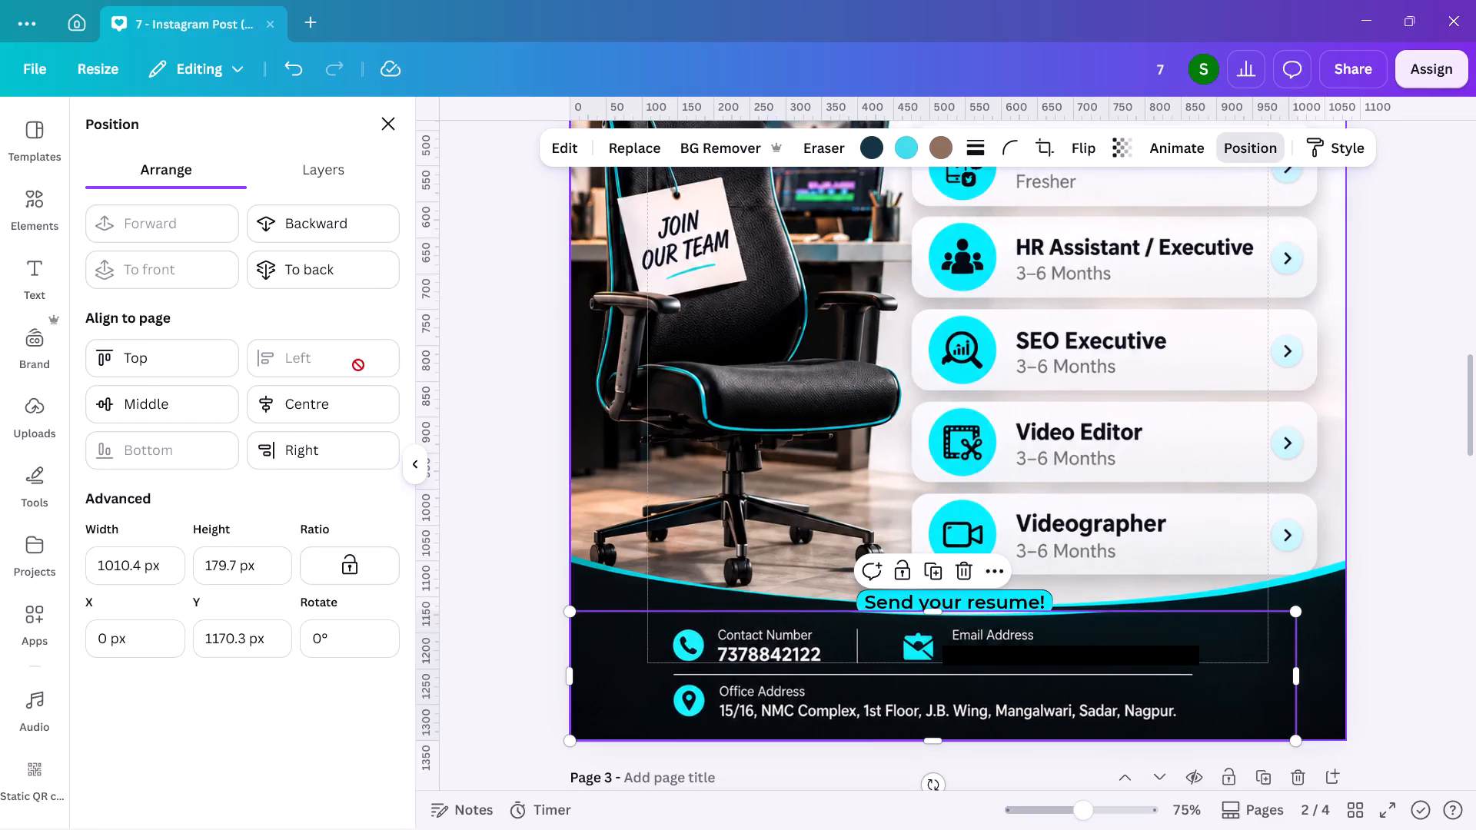
pyautogui.click(338, 412)
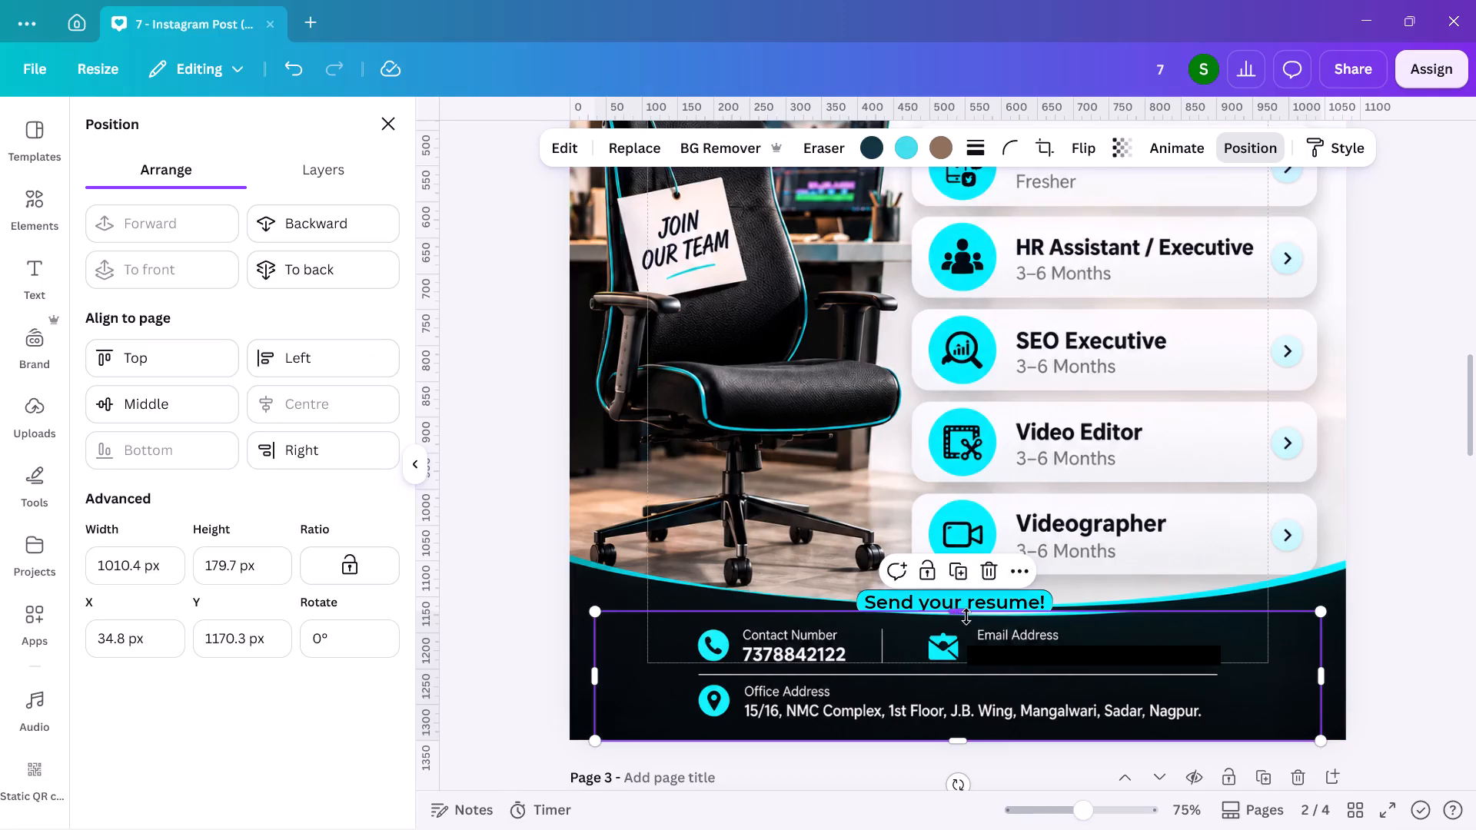
# Crop the footer copy's top edge down slightly so it sits just below the "Send your resume!" banner.
pyautogui.moveTo(957, 616); pyautogui.dragTo(959, 623)
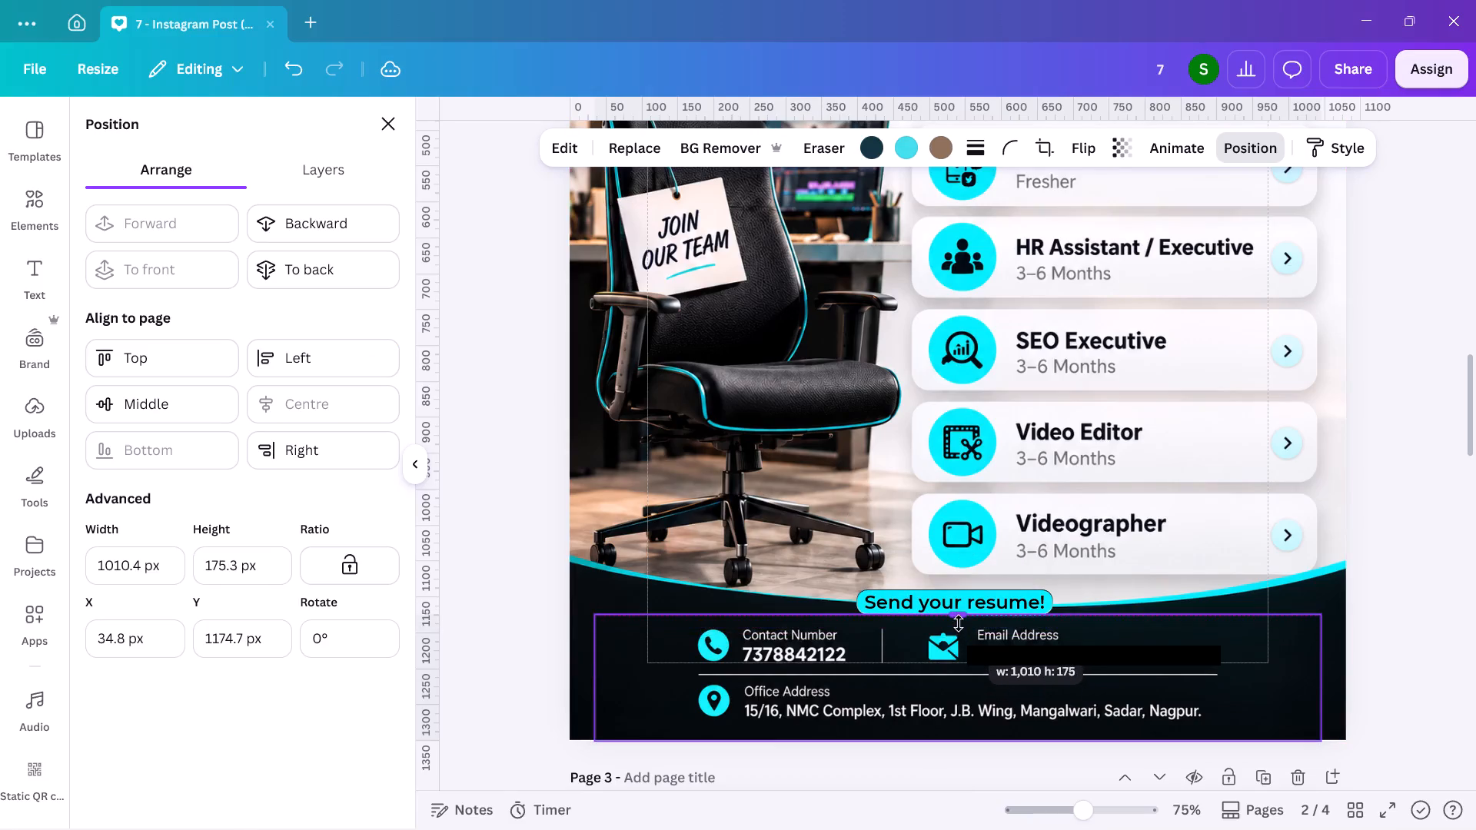
pyautogui.moveTo(959, 623); pyautogui.dragTo(959, 626)
pyautogui.doubleClick(1385, 565)
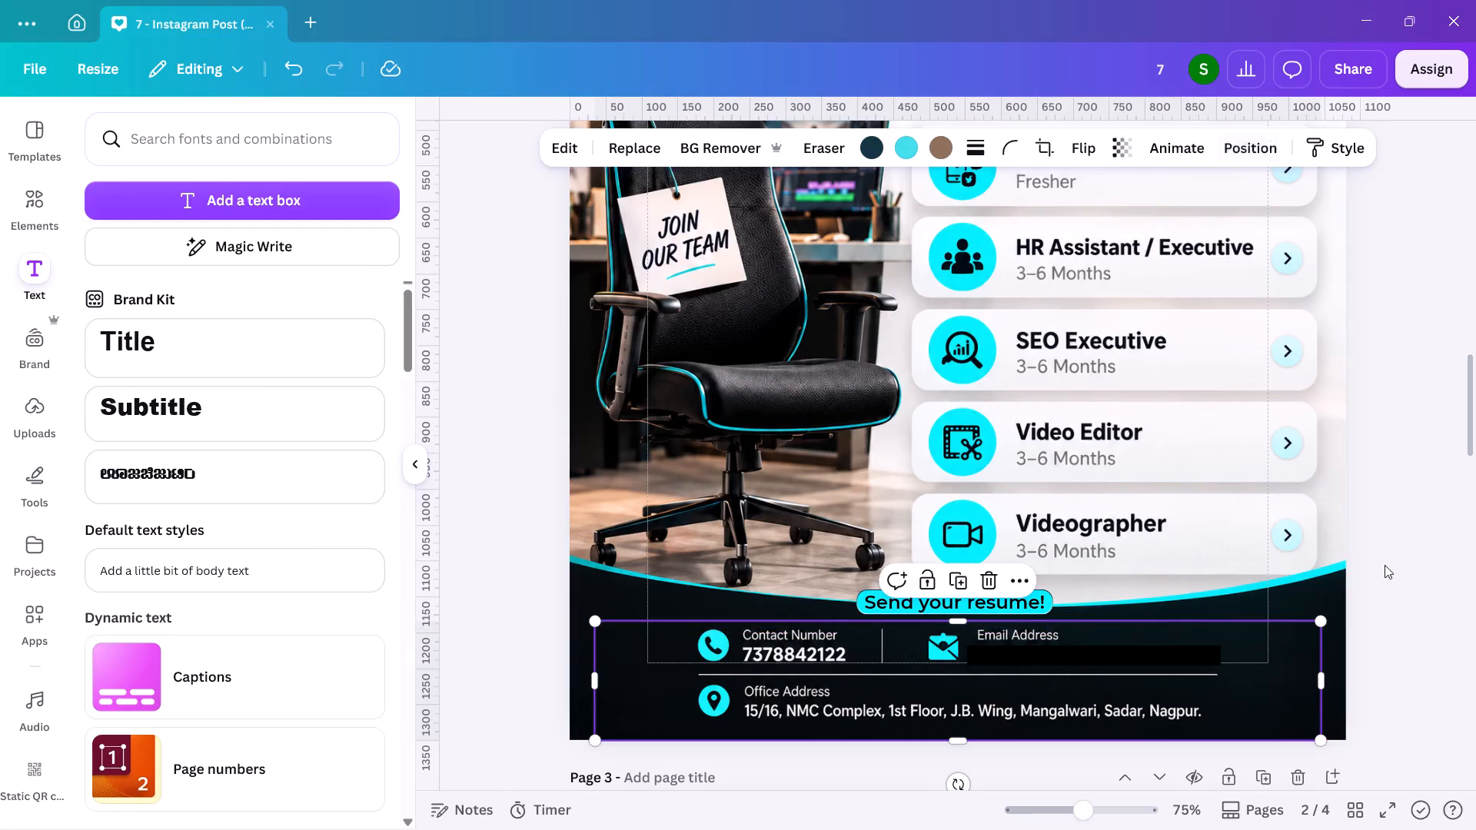
# Widen the cyan banner shape on both sides of the "Send your resume!" text to about 319 px.
pyautogui.click(1011, 611)
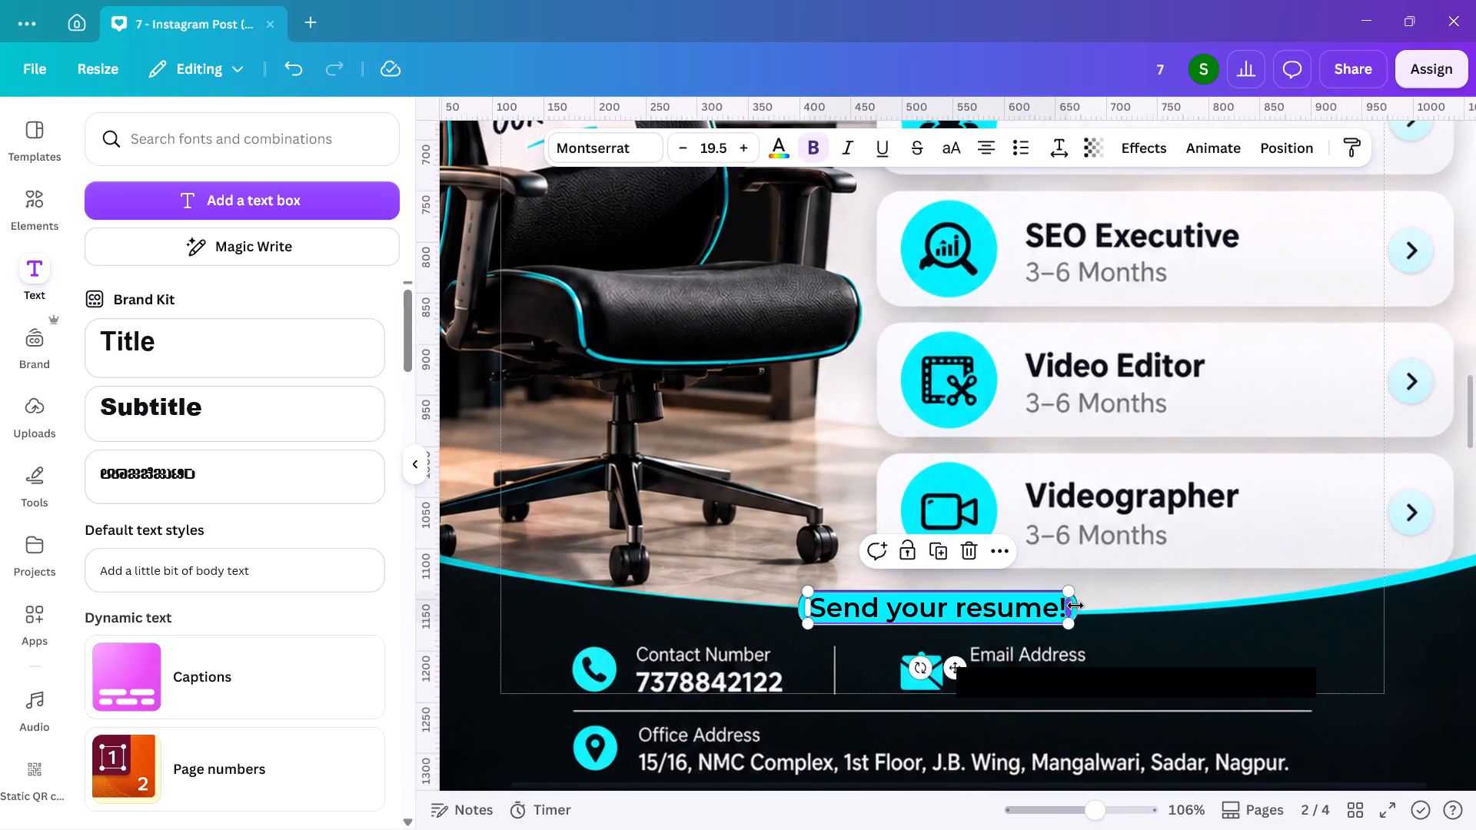
pyautogui.keyDown('shift'); pyautogui.click(1081, 608); pyautogui.keyUp('shift')
pyautogui.click(1295, 148)
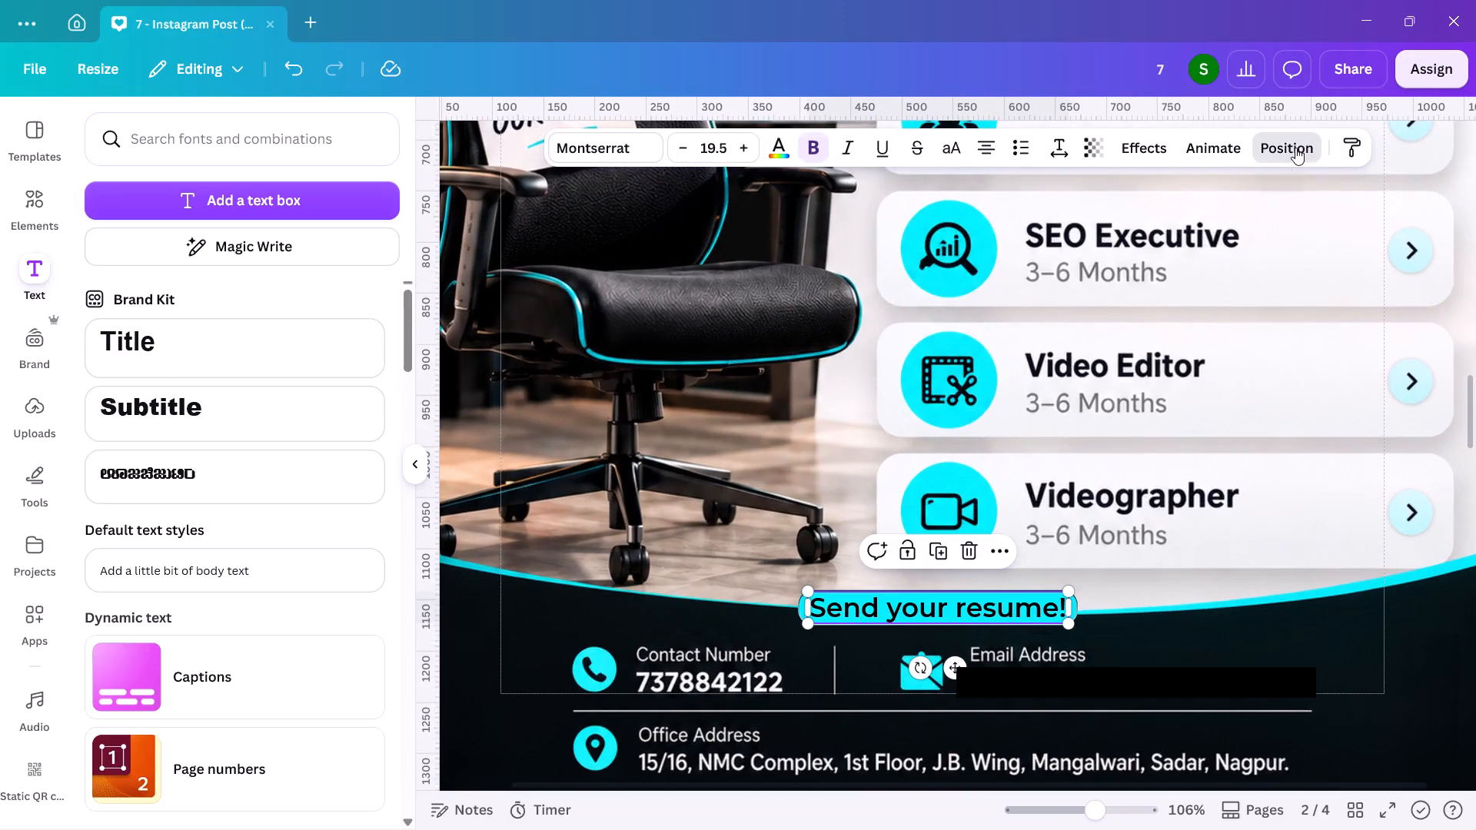
pyautogui.click(347, 179)
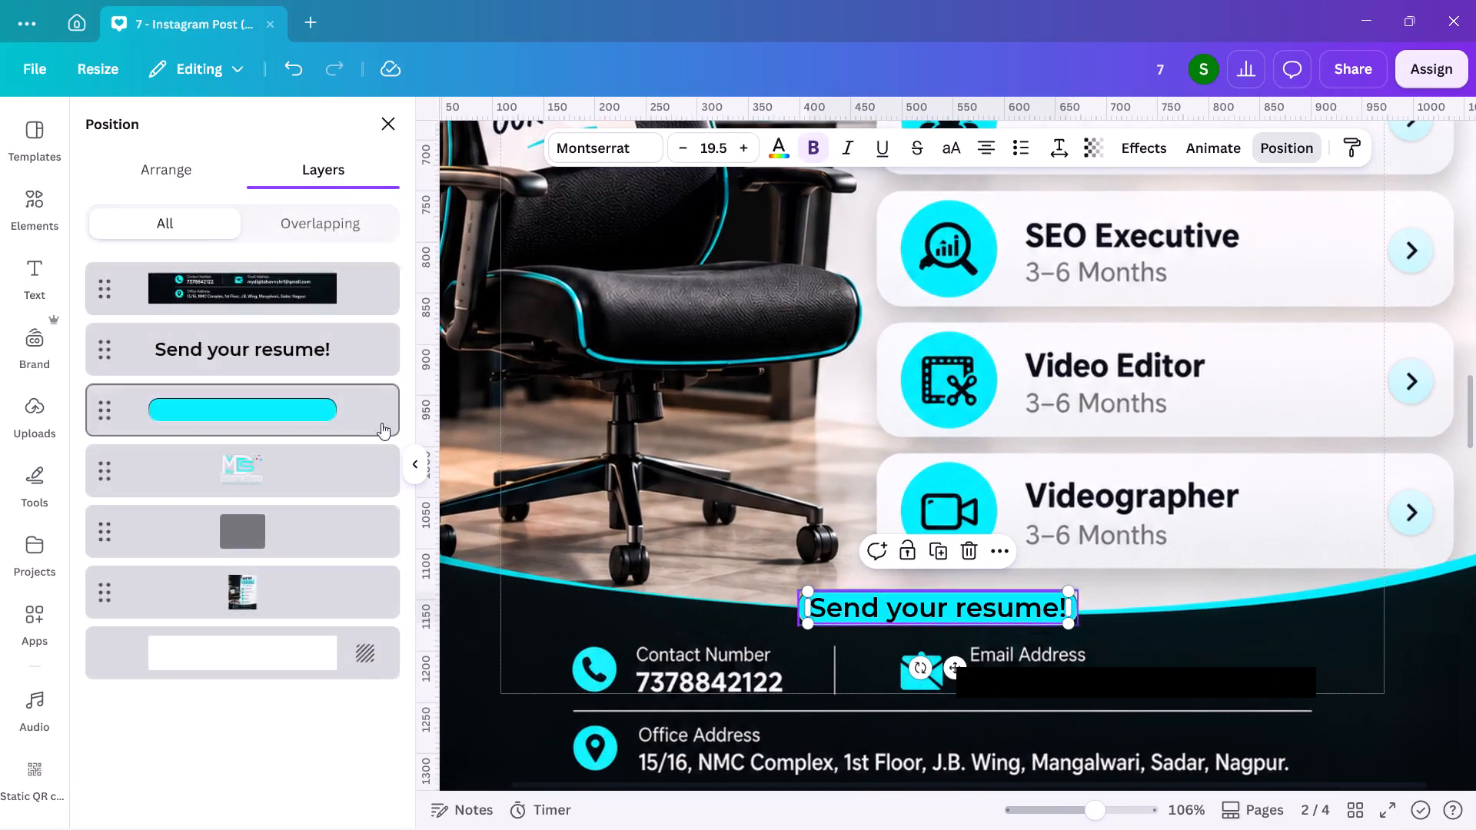
pyautogui.click(324, 421)
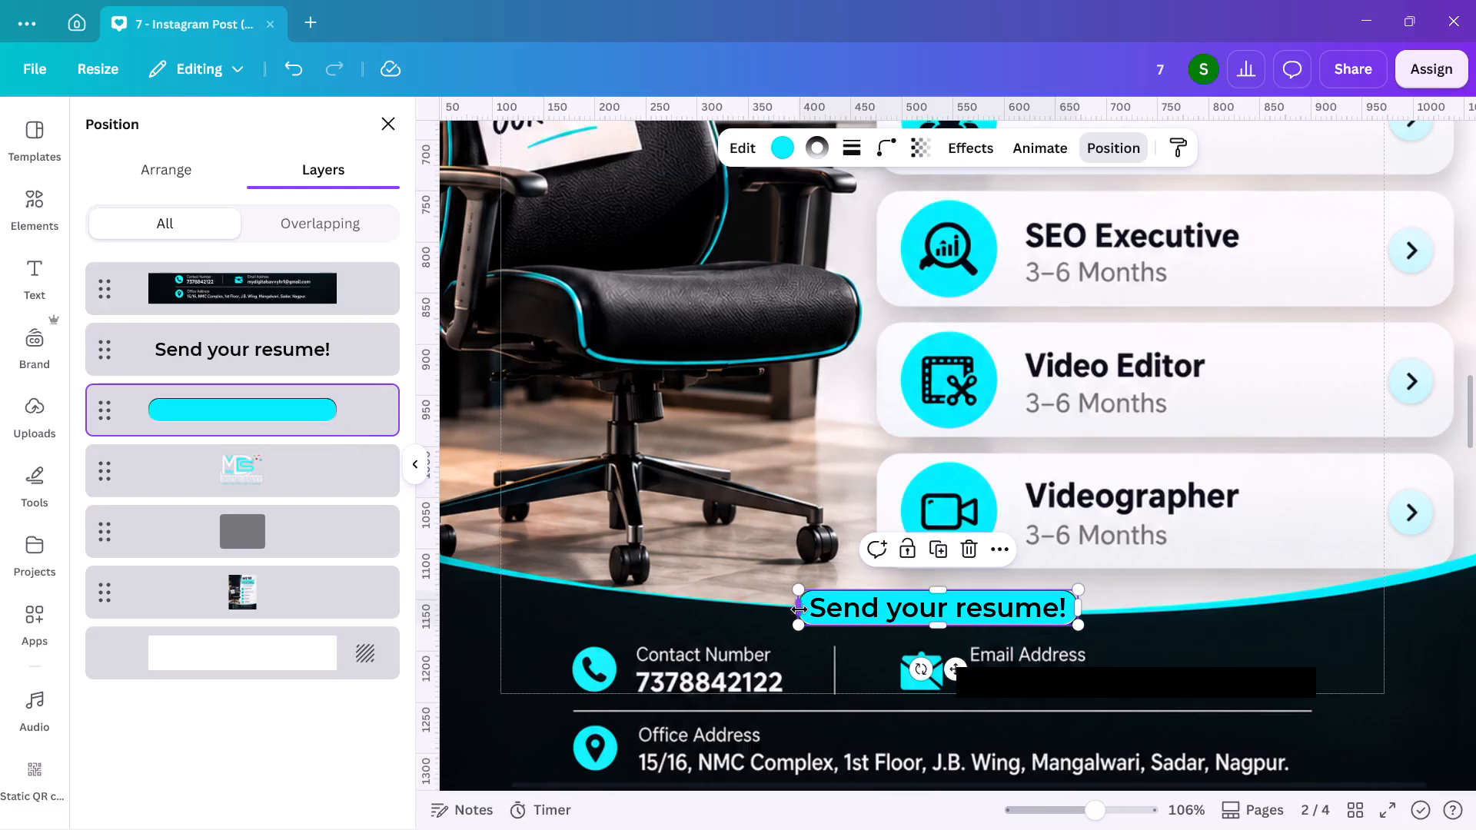
pyautogui.moveTo(801, 609); pyautogui.dragTo(773, 610)
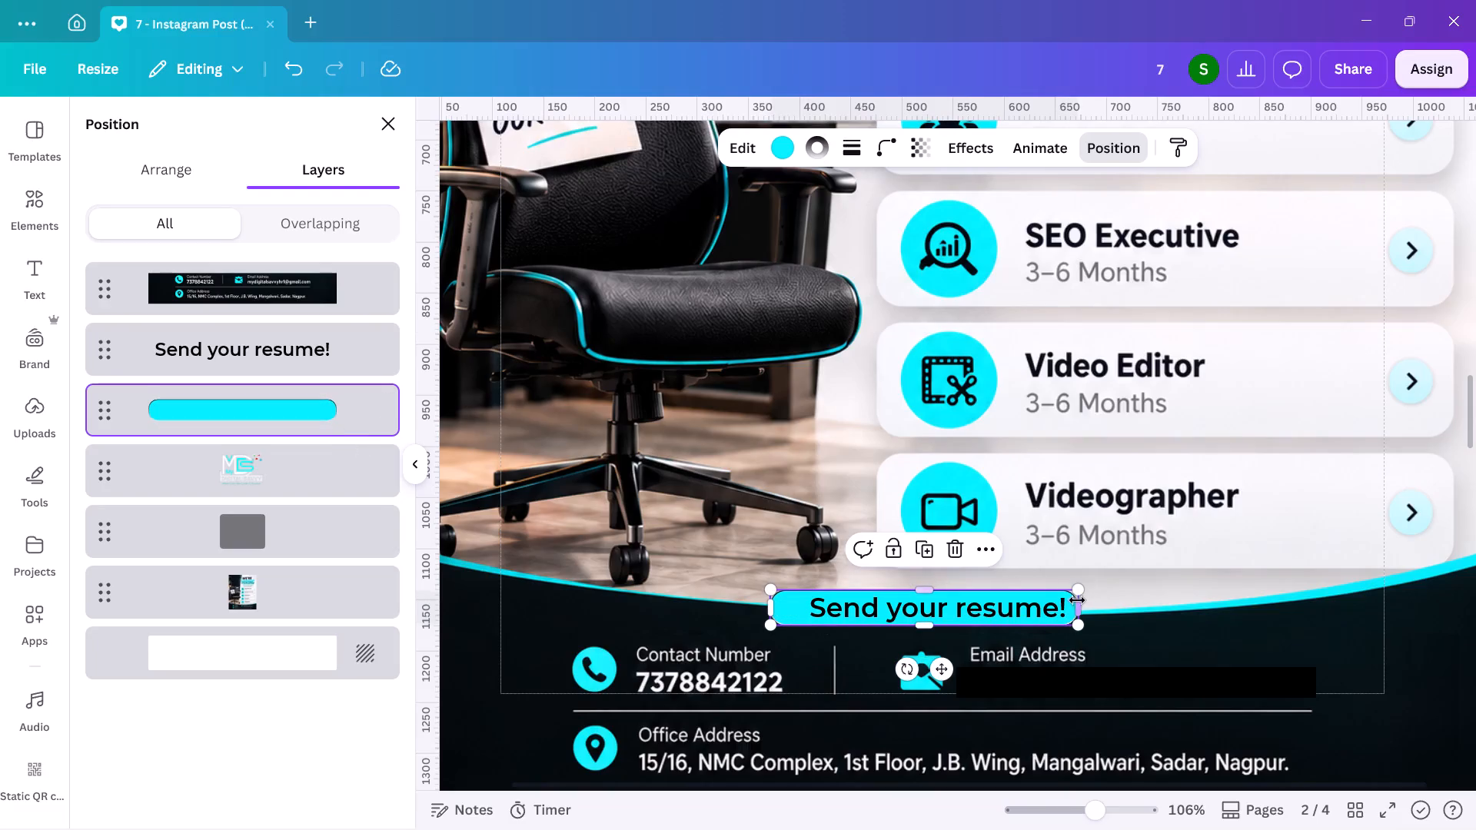
pyautogui.moveTo(1080, 601); pyautogui.dragTo(1099, 600)
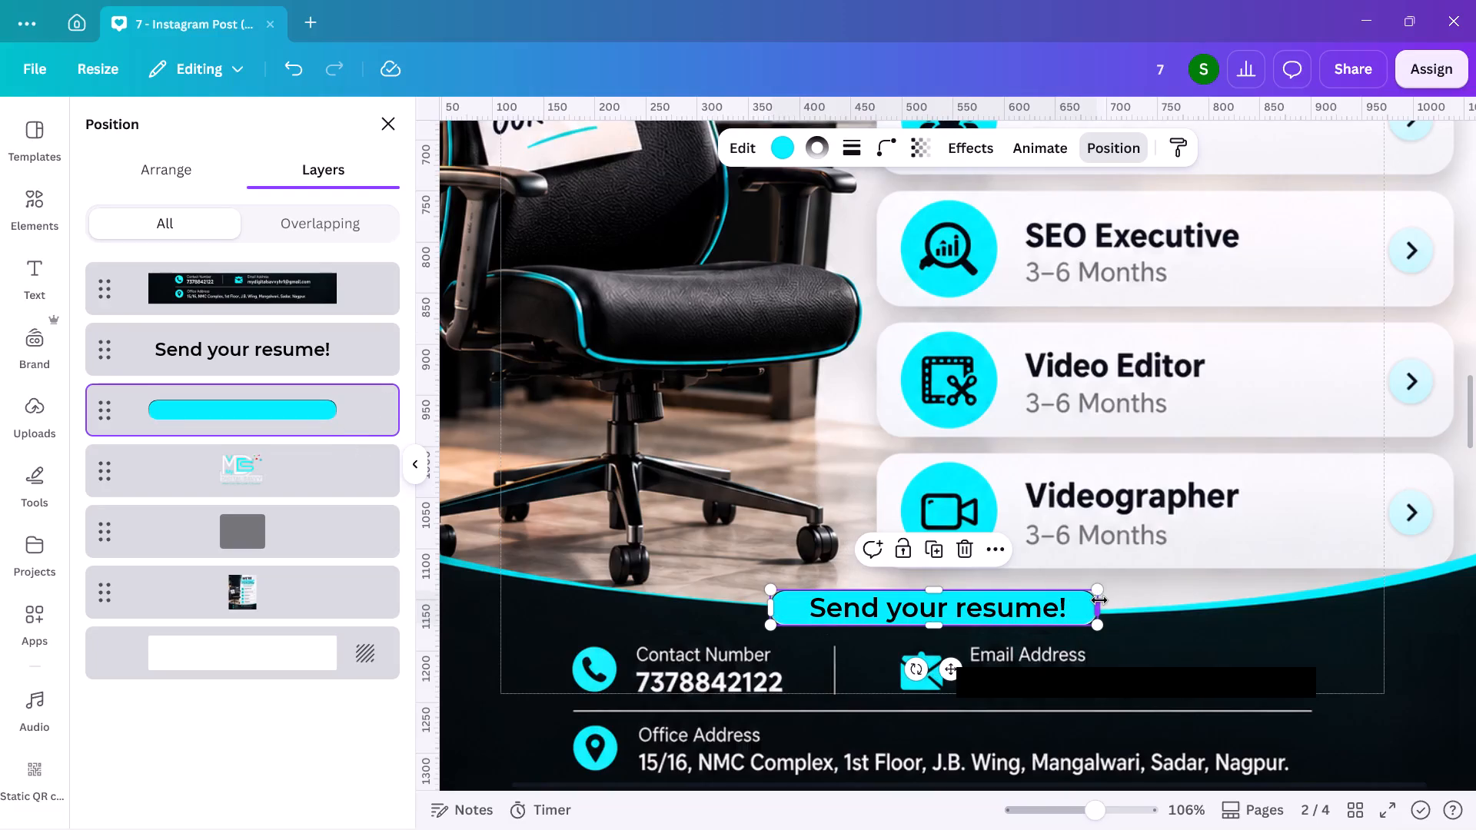
# Set the cyan banner shape's corner rounding to 100.
pyautogui.click(878, 136)
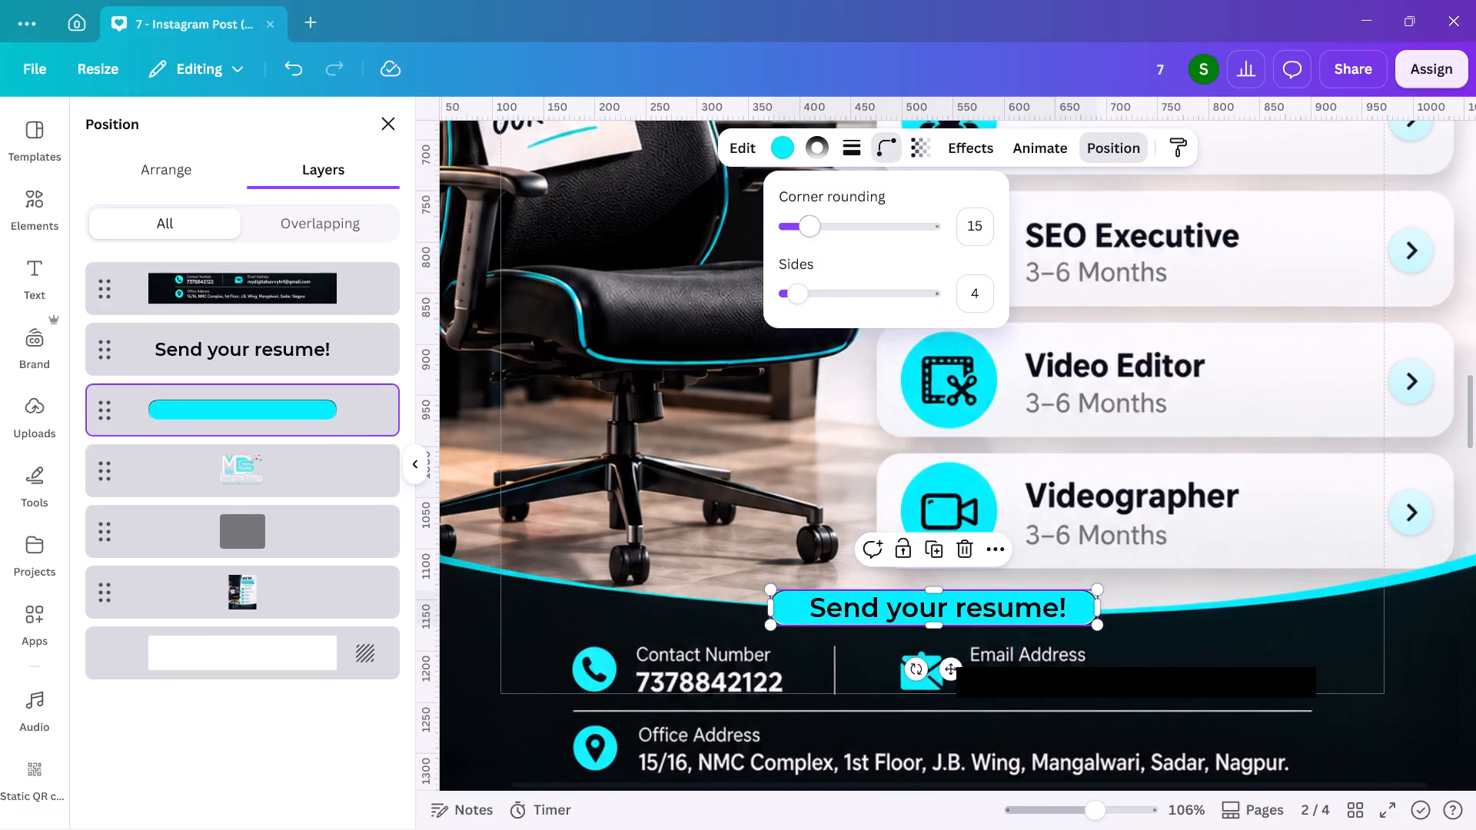
pyautogui.moveTo(816, 224); pyautogui.dragTo(1046, 194)
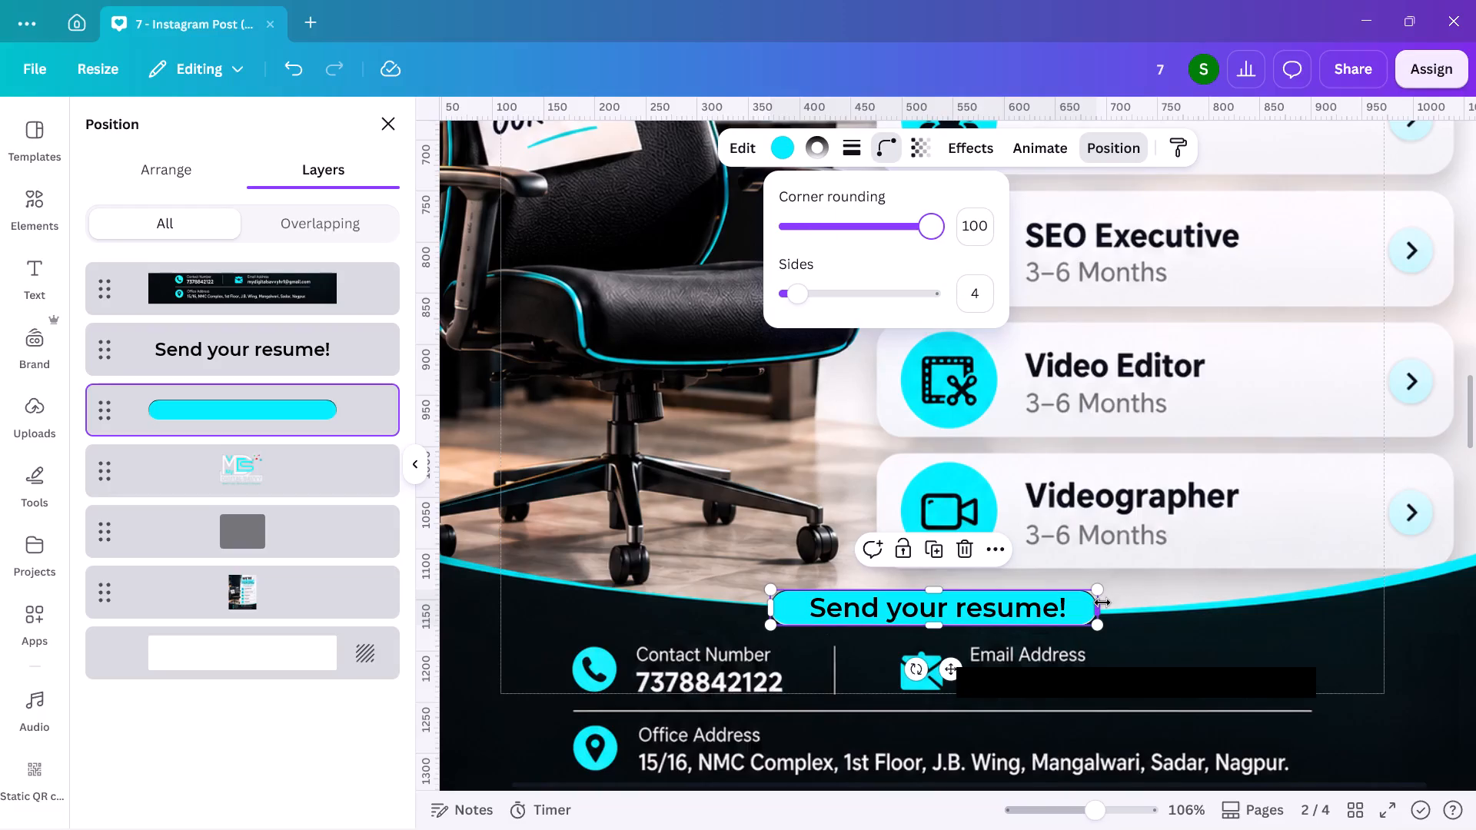
# Align the "Send your resume!" text and the cyan shape to a common horizontal centre.
pyautogui.keyDown('shift'); pyautogui.click(1030, 609); pyautogui.keyUp('shift')
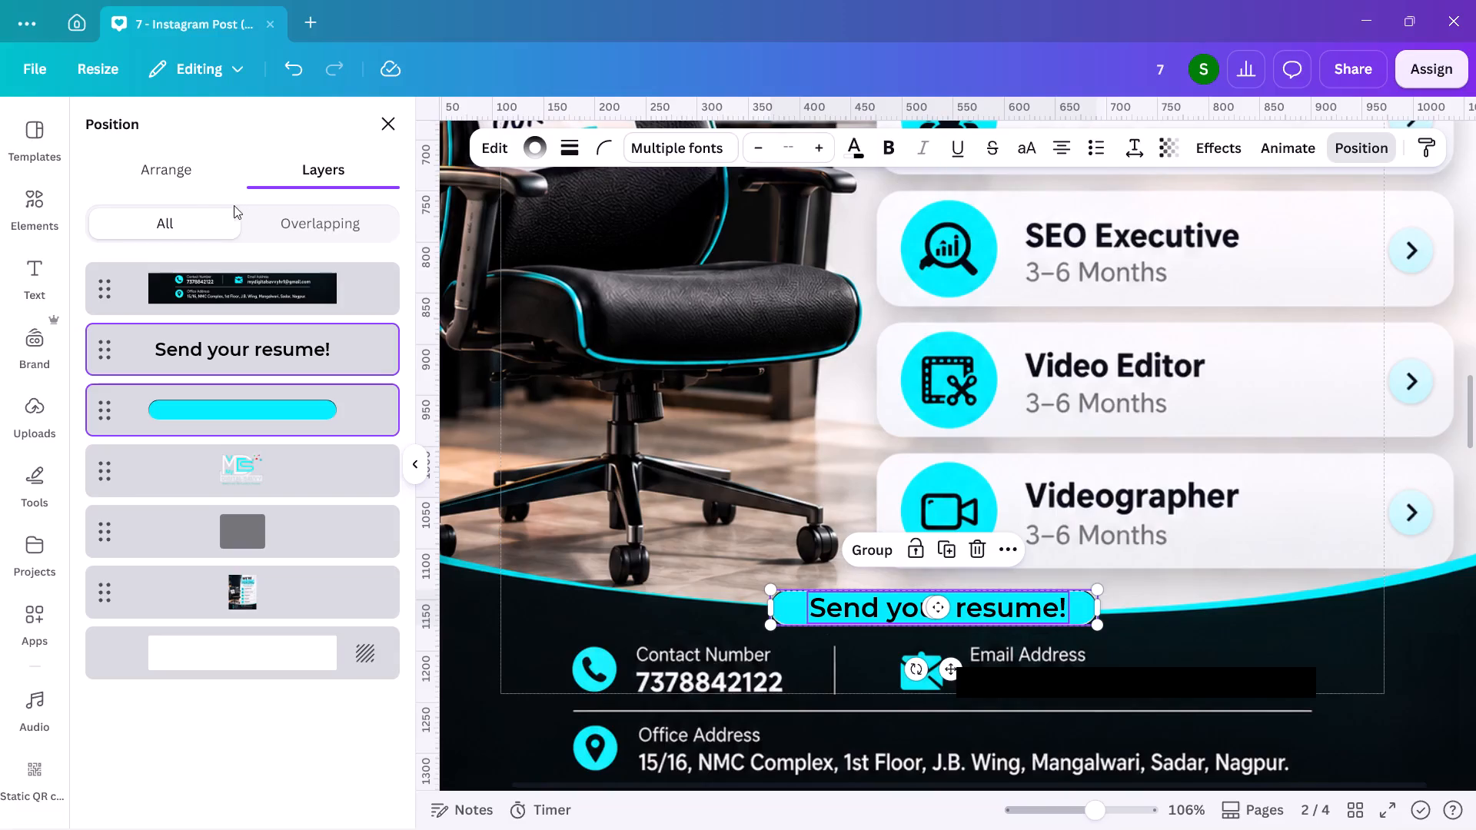
pyautogui.click(178, 178)
pyautogui.click(307, 393)
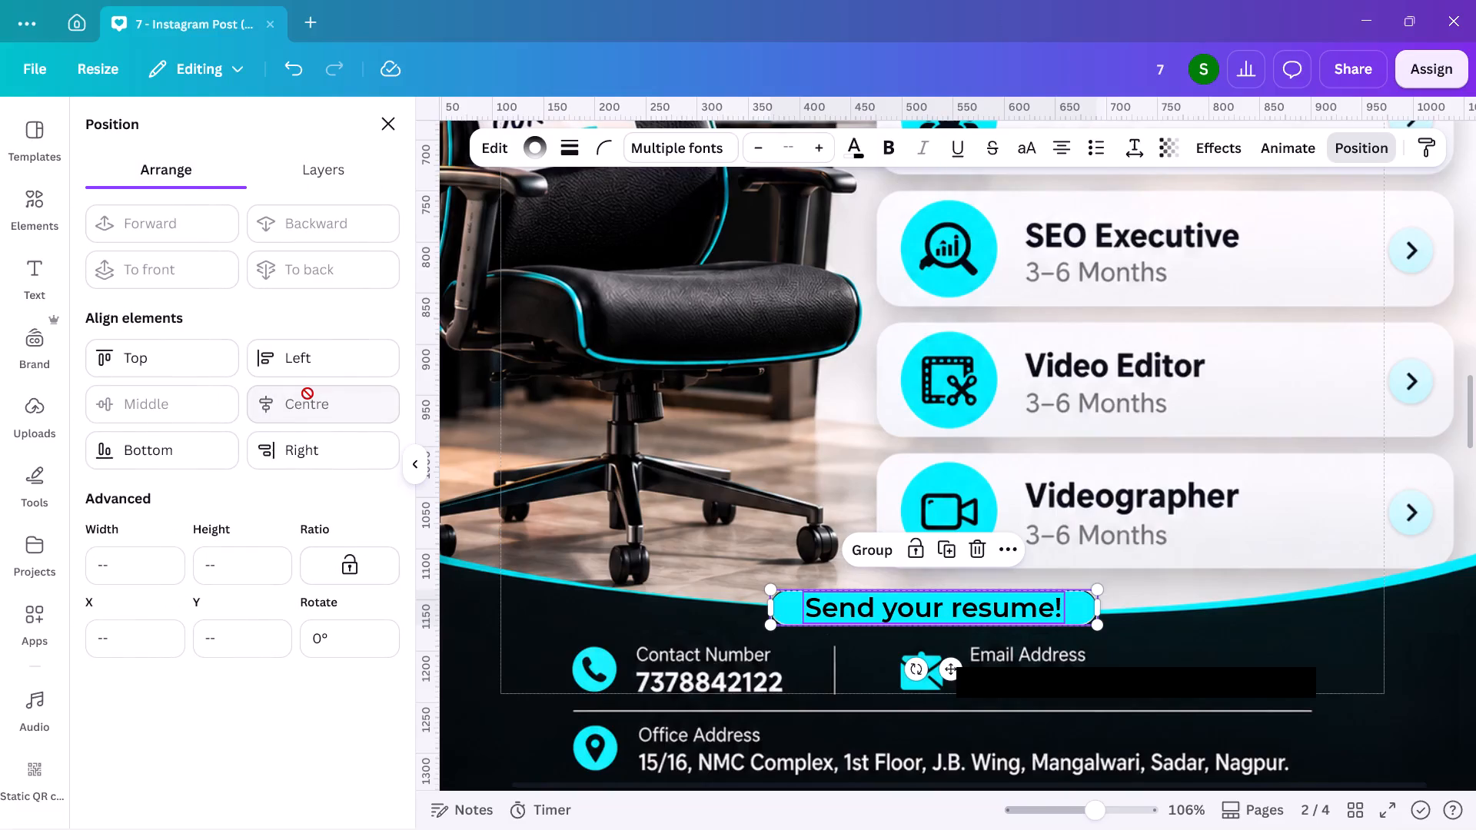
# Group the banner text with its cyan shape and centre the group horizontally on the page.
pyautogui.click(879, 553)
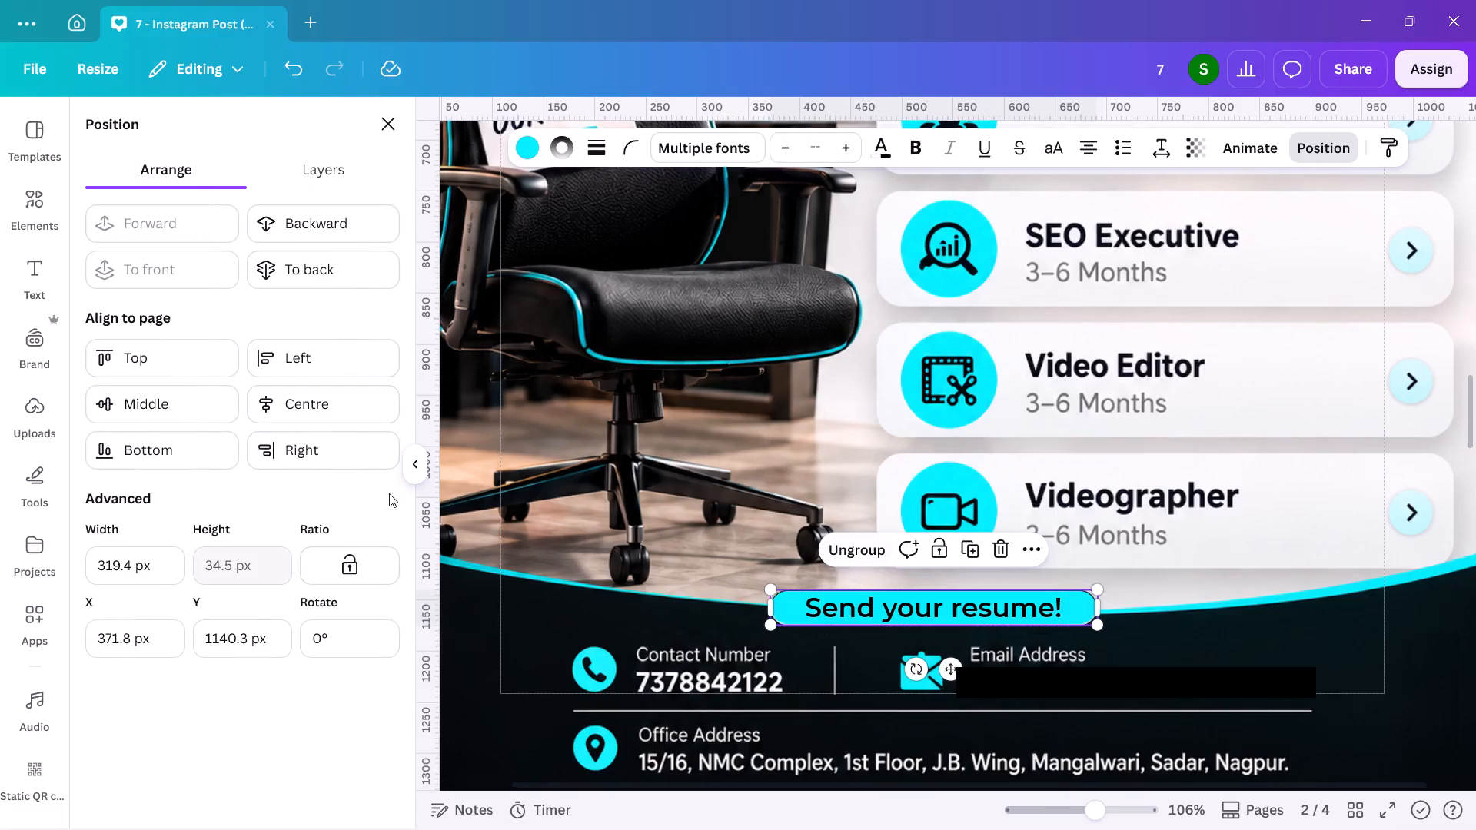
pyautogui.click(314, 397)
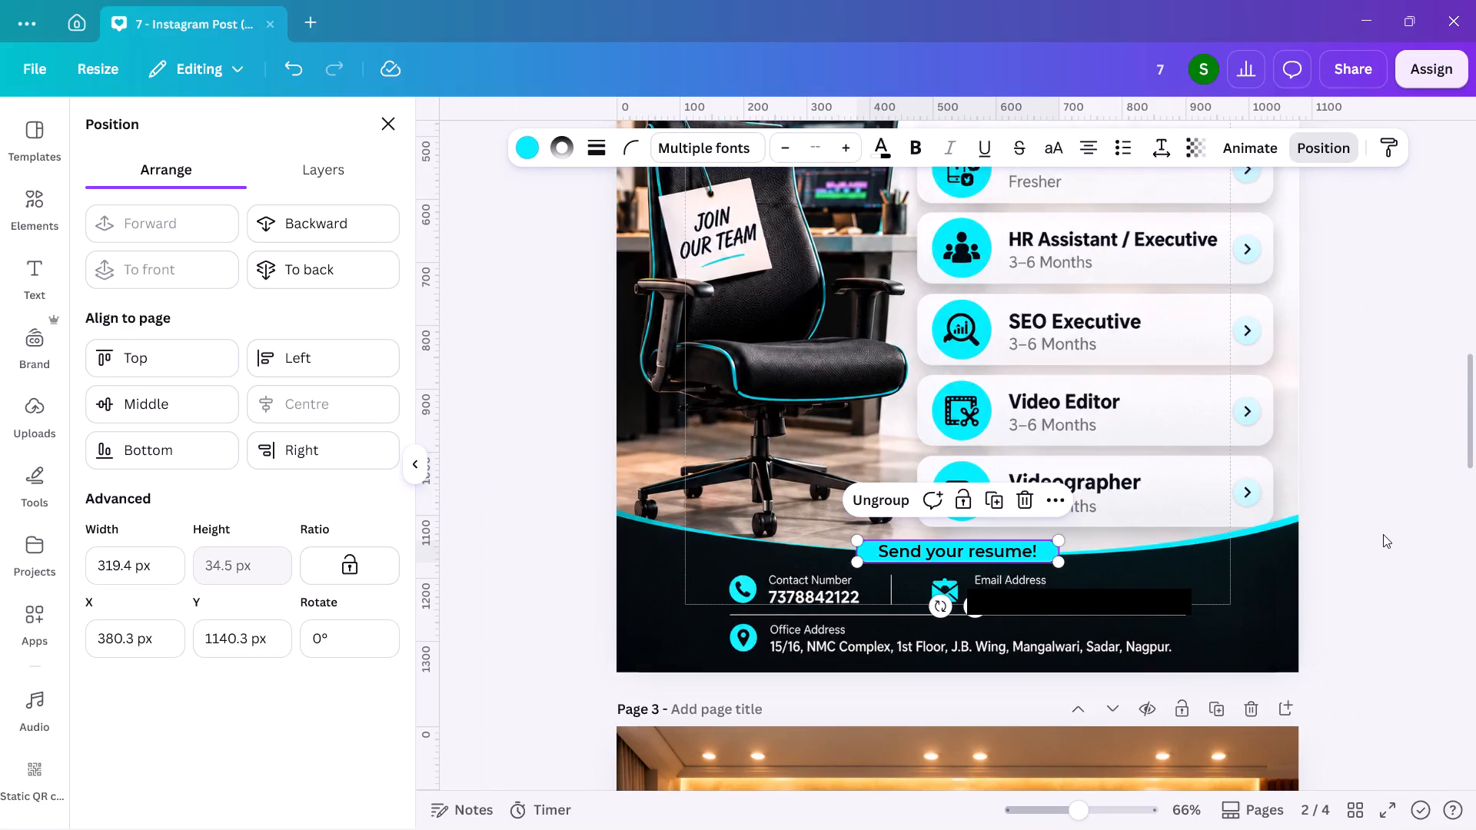
pyautogui.doubleClick(1383, 534)
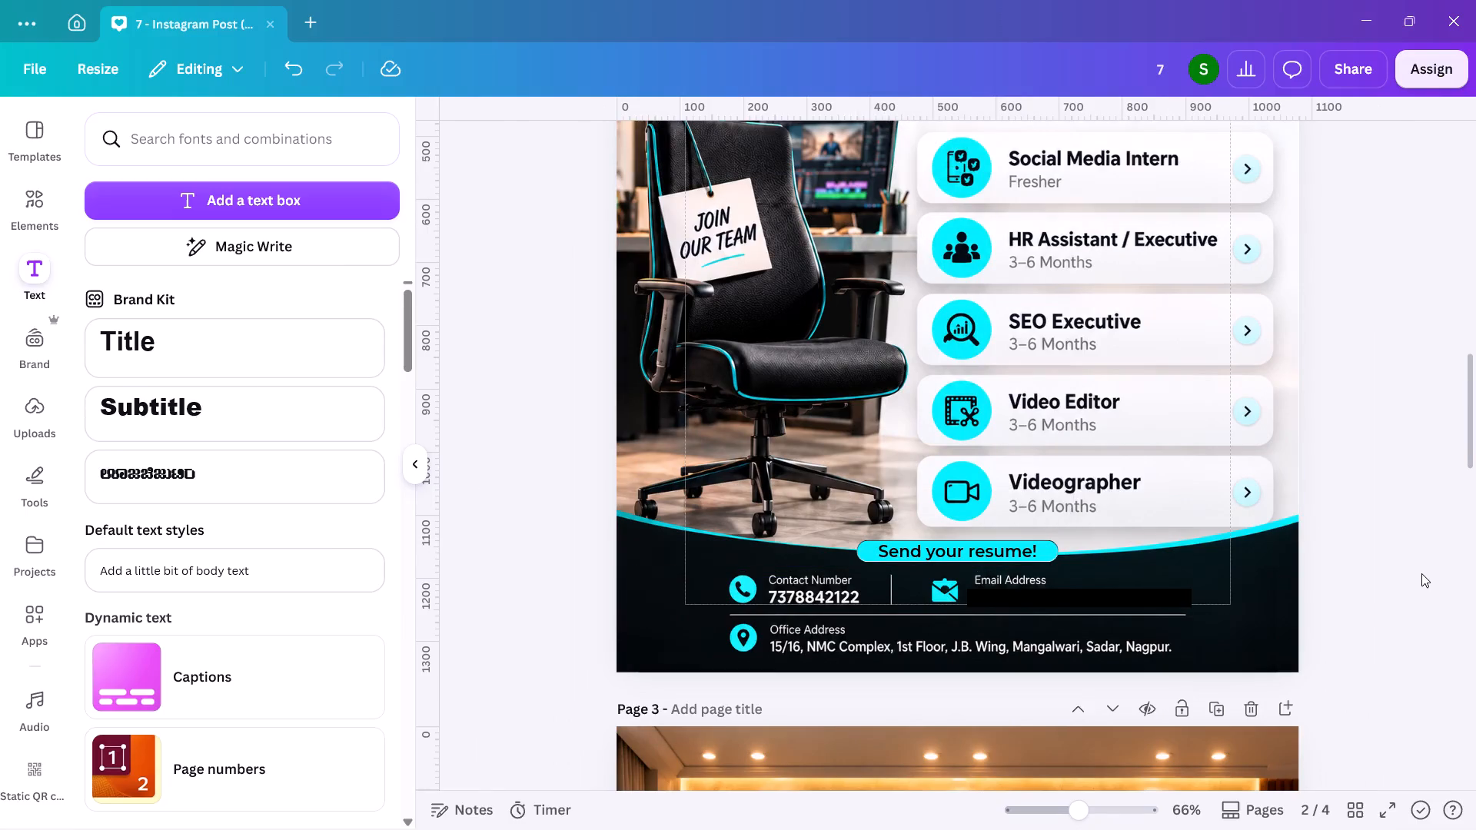
# Erase the contact, email and office address details from the poster background image's dark footer using Magic Eraser with brush size 40.
pyautogui.click(1419, 537)
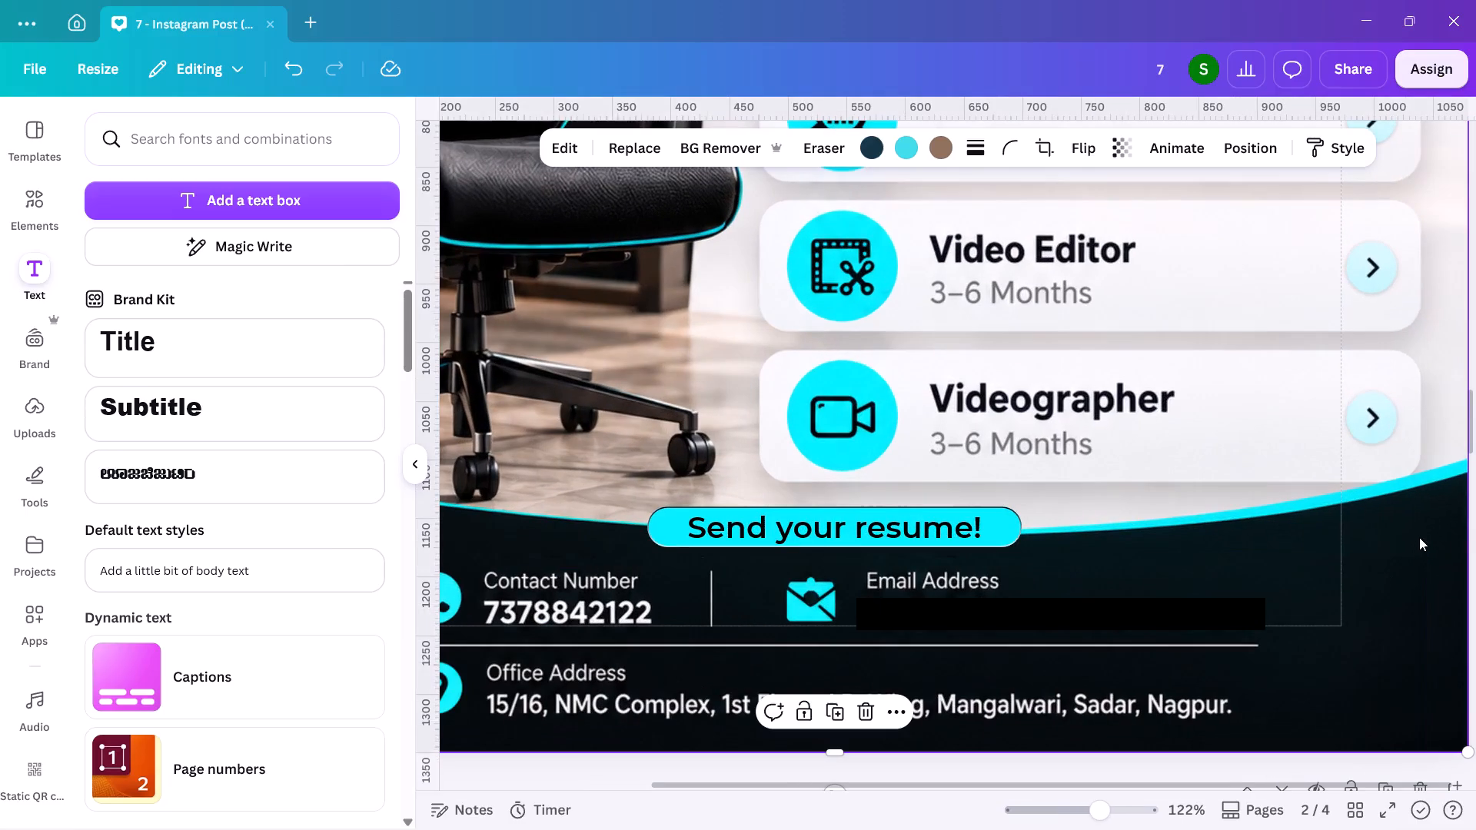
pyautogui.click(823, 144)
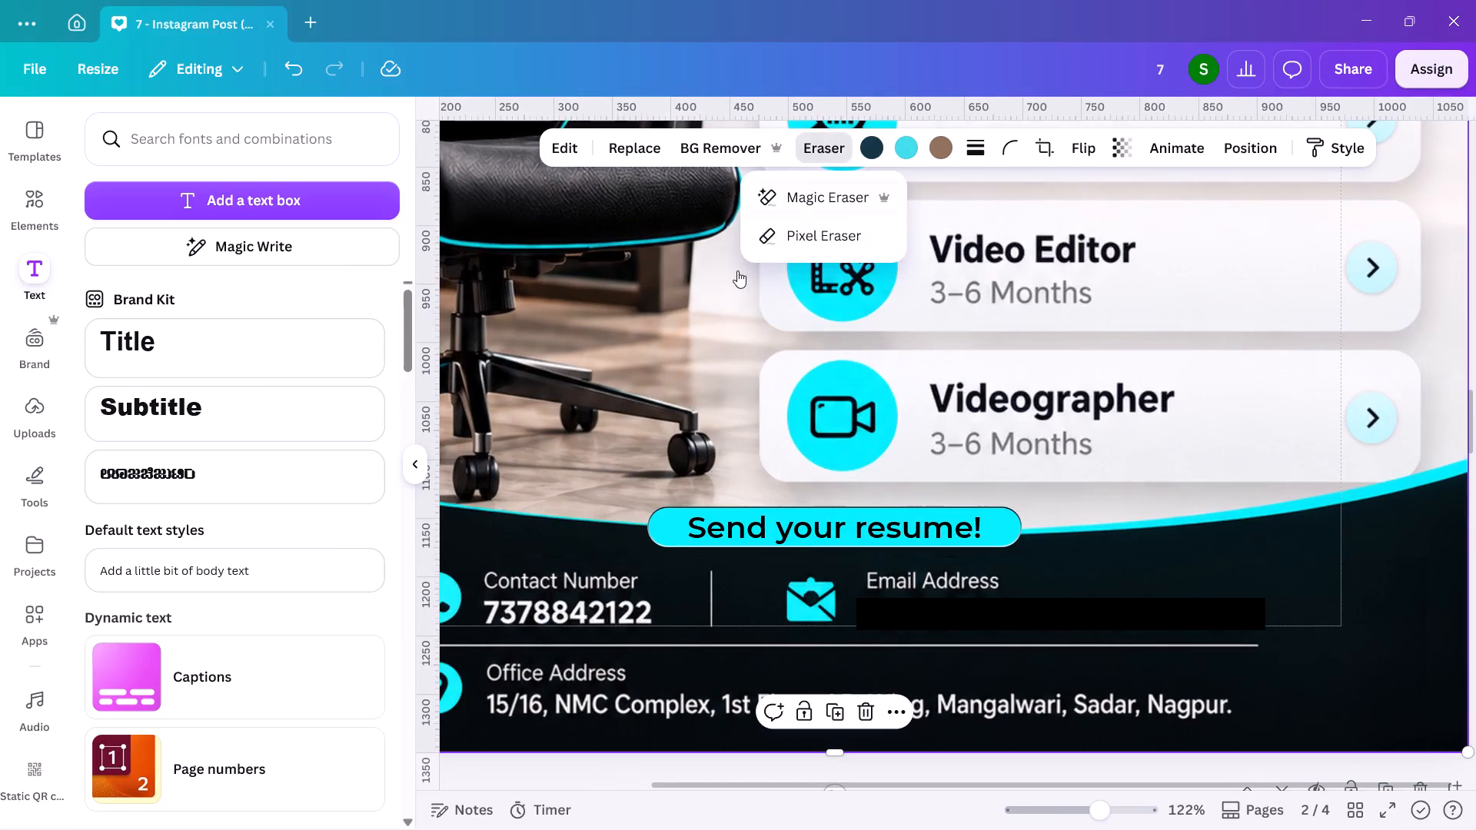
pyautogui.click(793, 203)
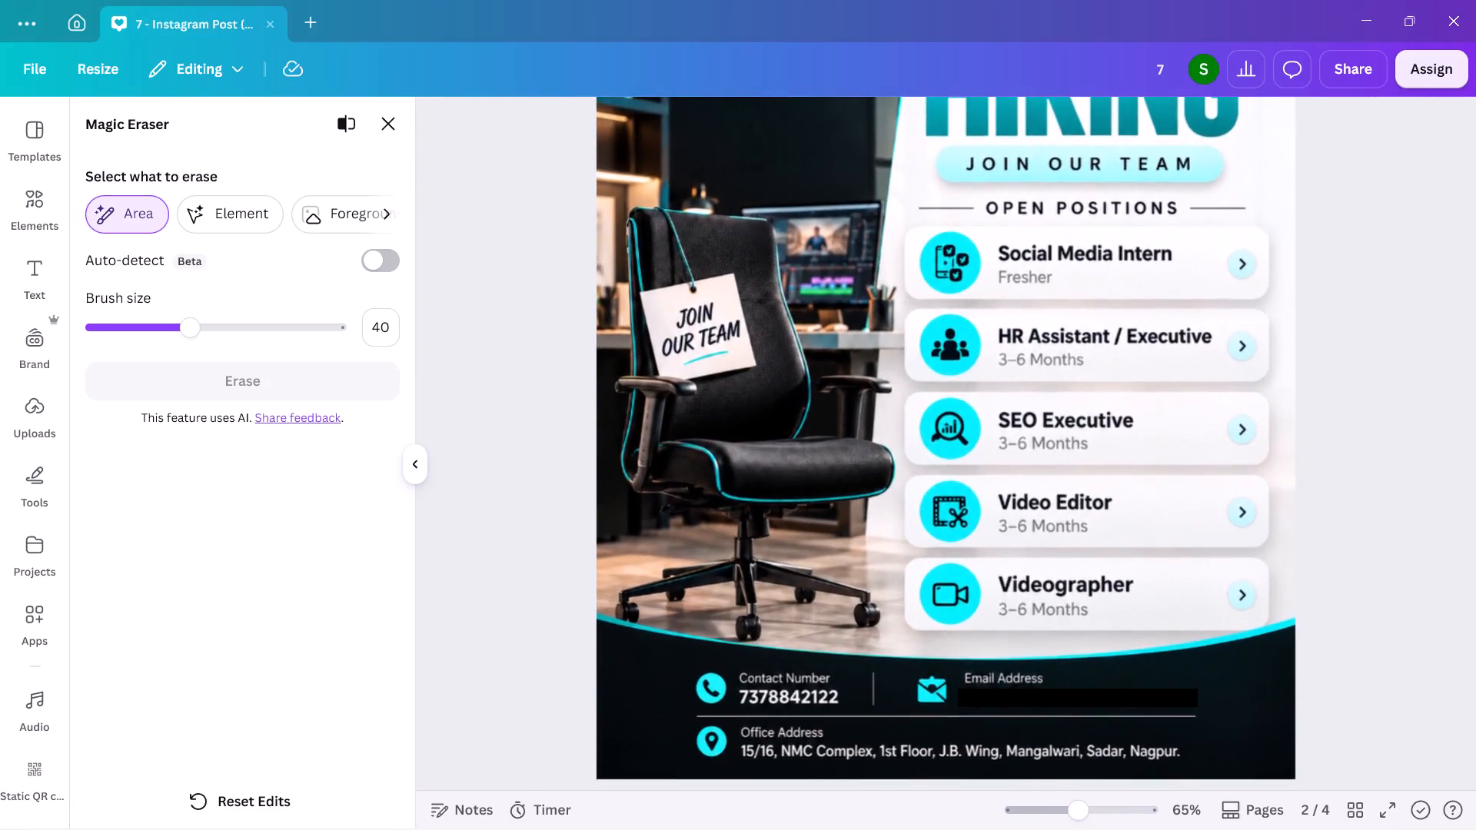
pyautogui.scroll(-5, 881, 598)
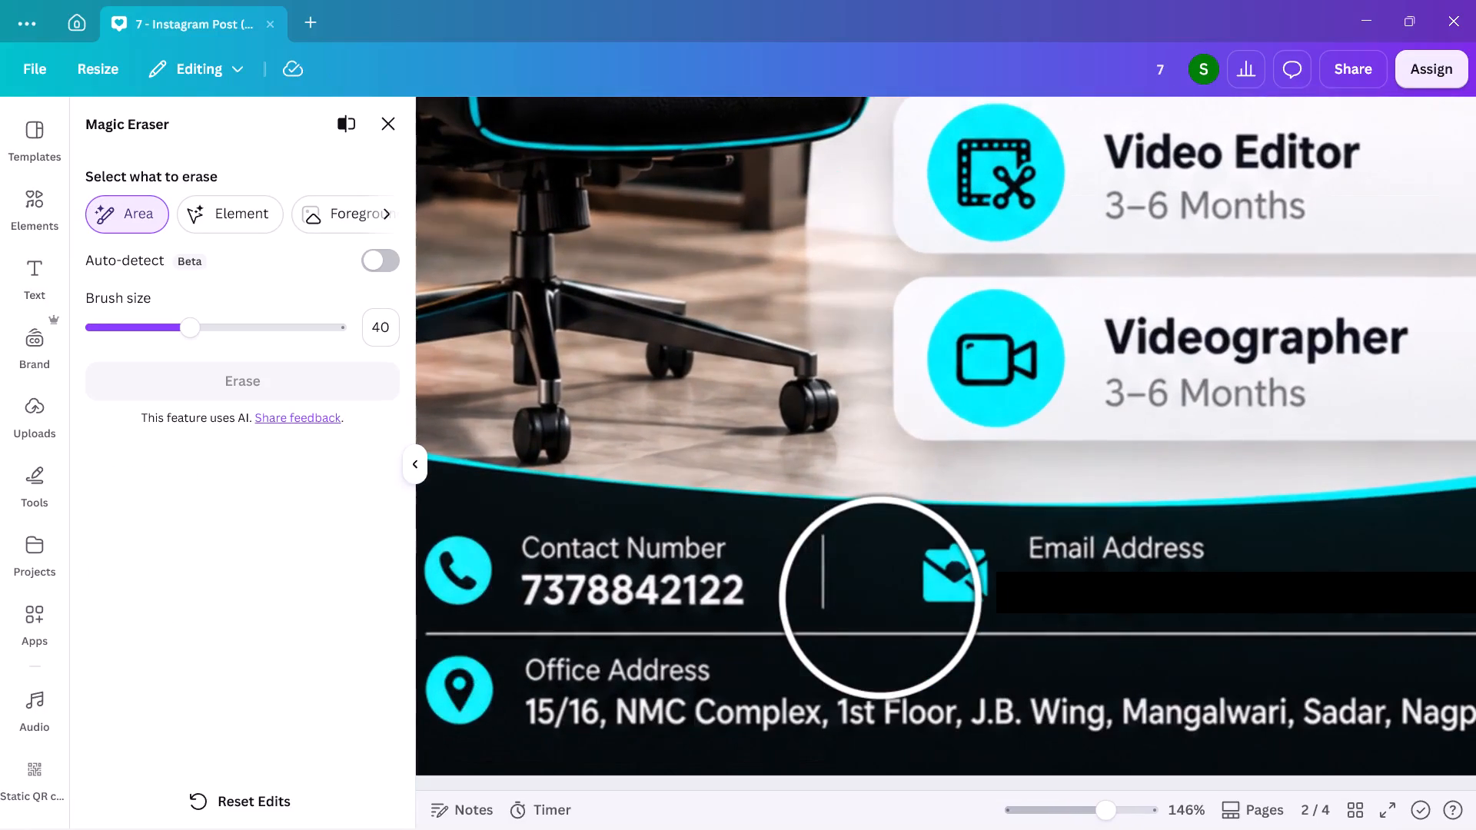
pyautogui.hscroll(1, 881, 598)
pyautogui.moveTo(615, 624); pyautogui.dragTo(723, 670)
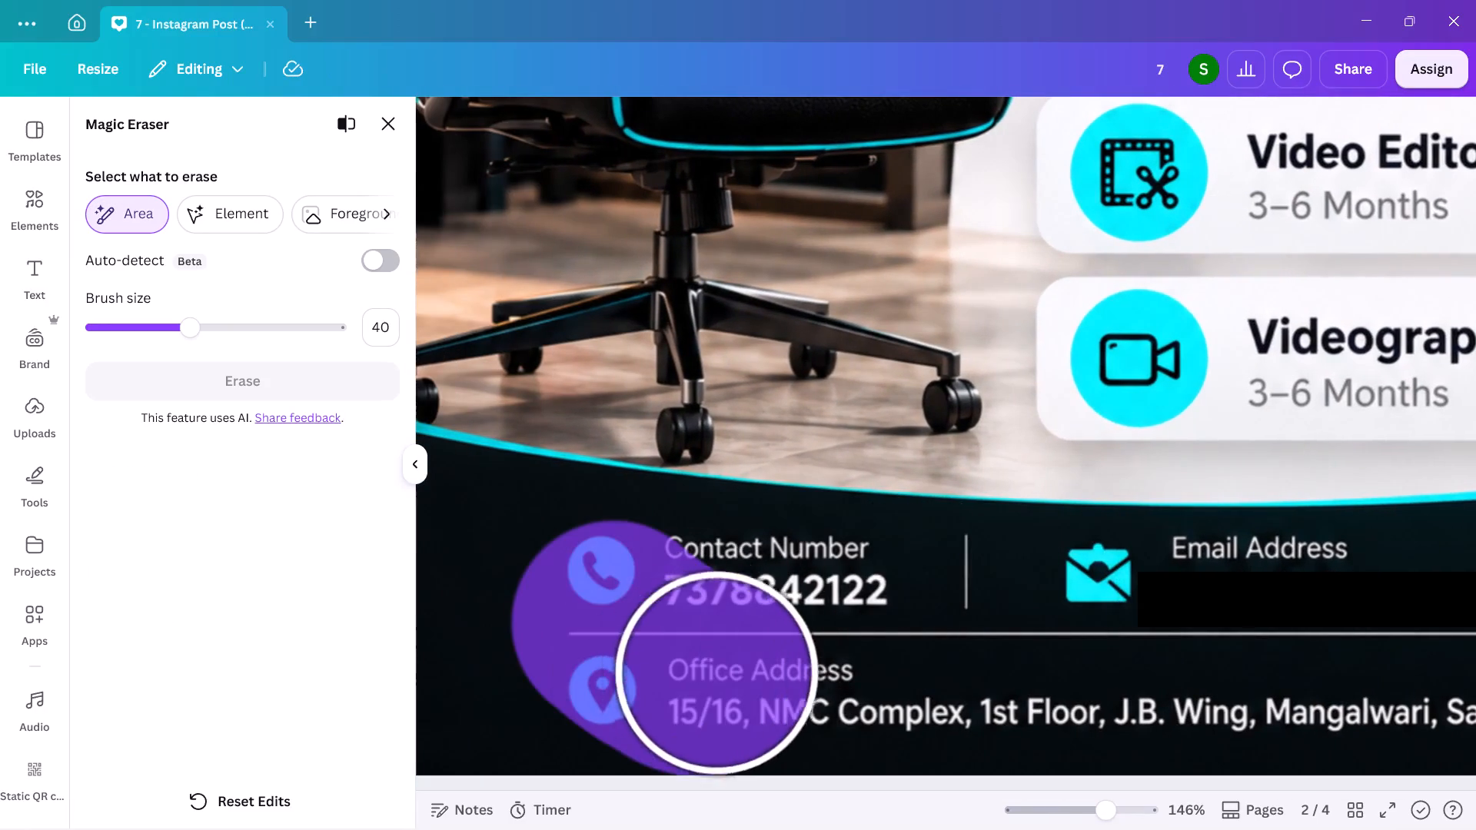
pyautogui.moveTo(723, 670); pyautogui.dragTo(1115, 697)
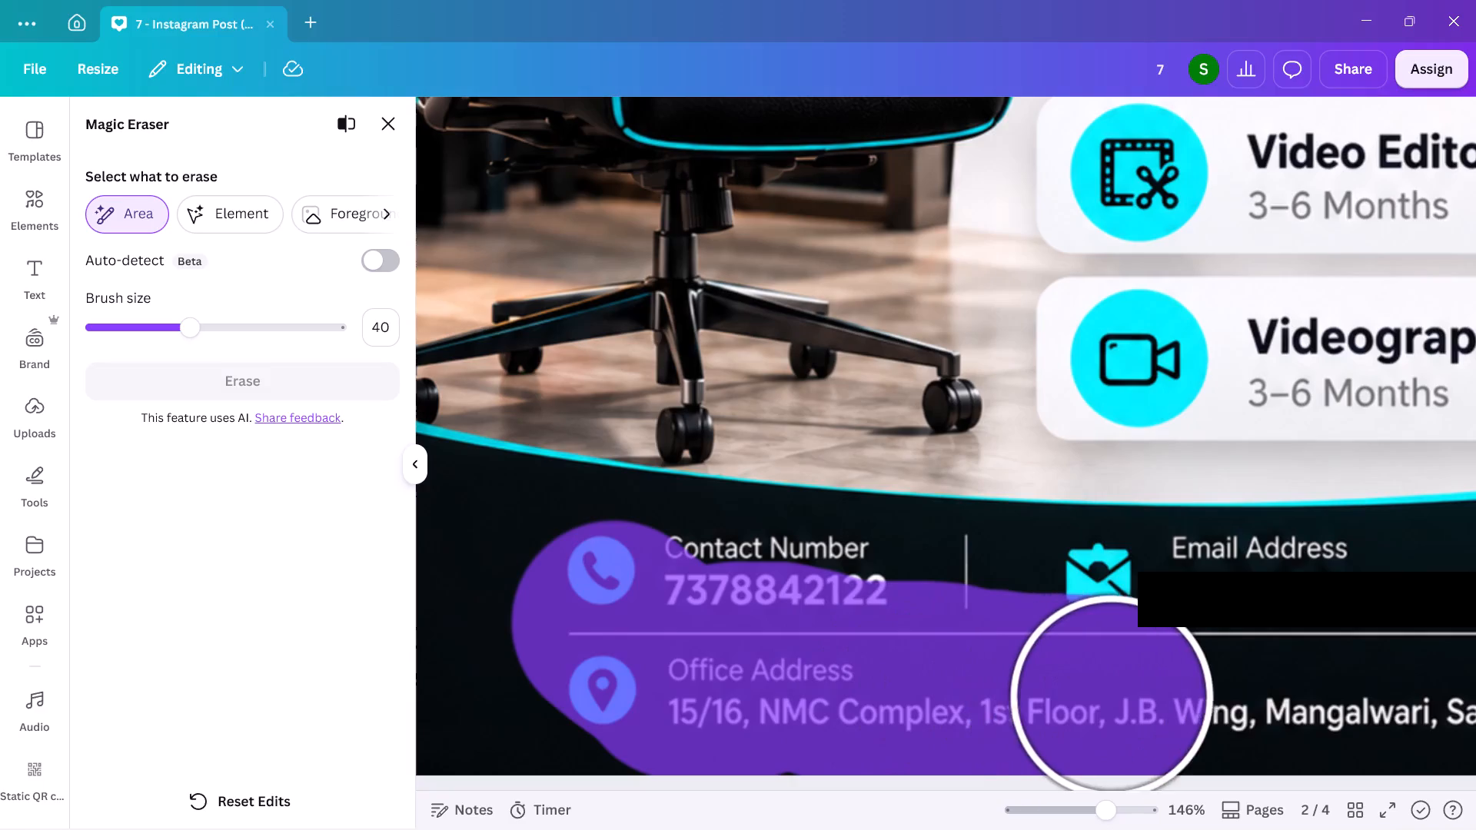
pyautogui.moveTo(1115, 697); pyautogui.dragTo(1182, 698)
pyautogui.hscroll(-6, 1182, 698)
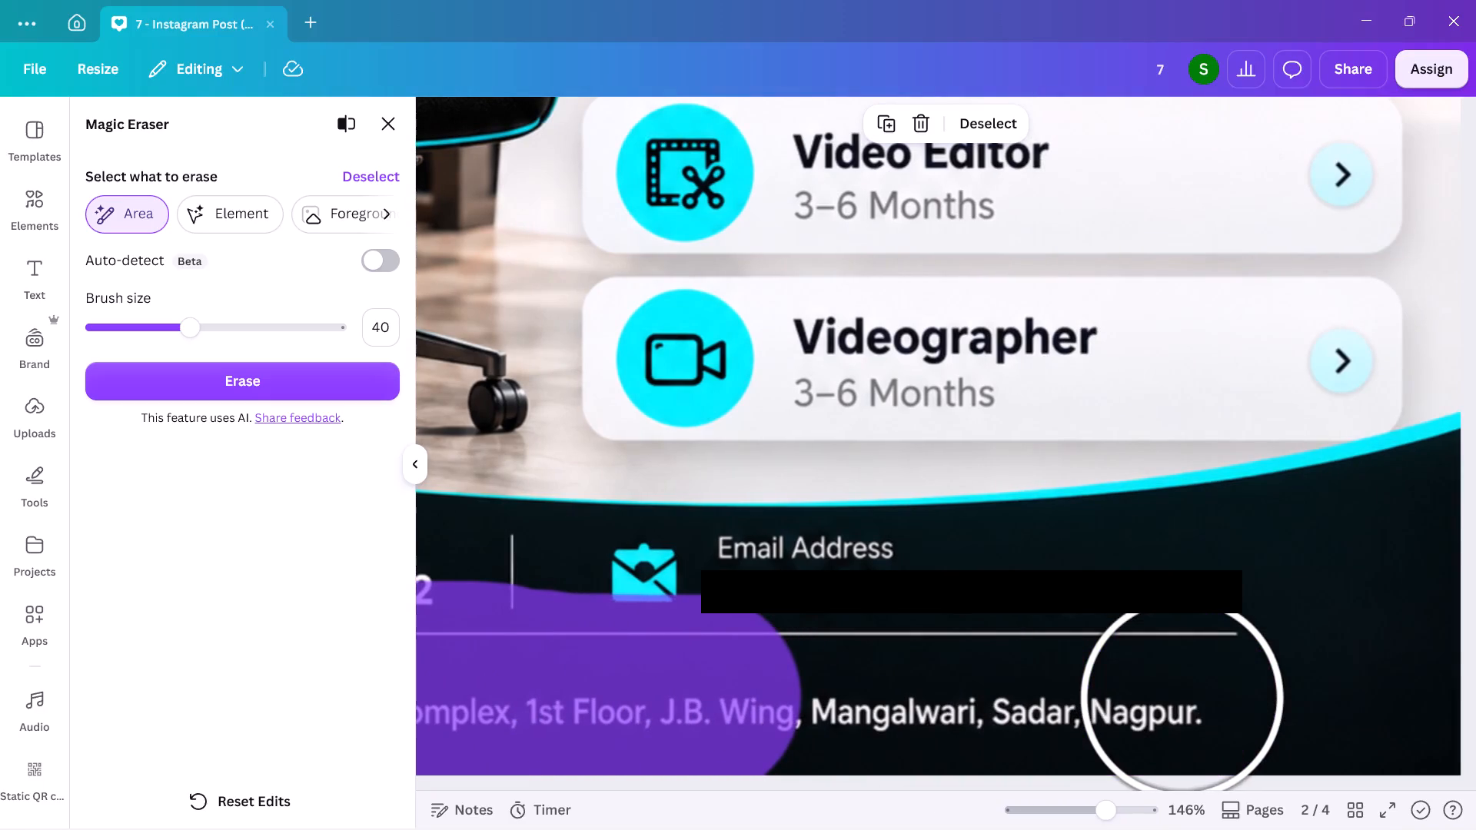
pyautogui.hscroll(-1, 1182, 698)
pyautogui.moveTo(819, 699); pyautogui.dragTo(1188, 670)
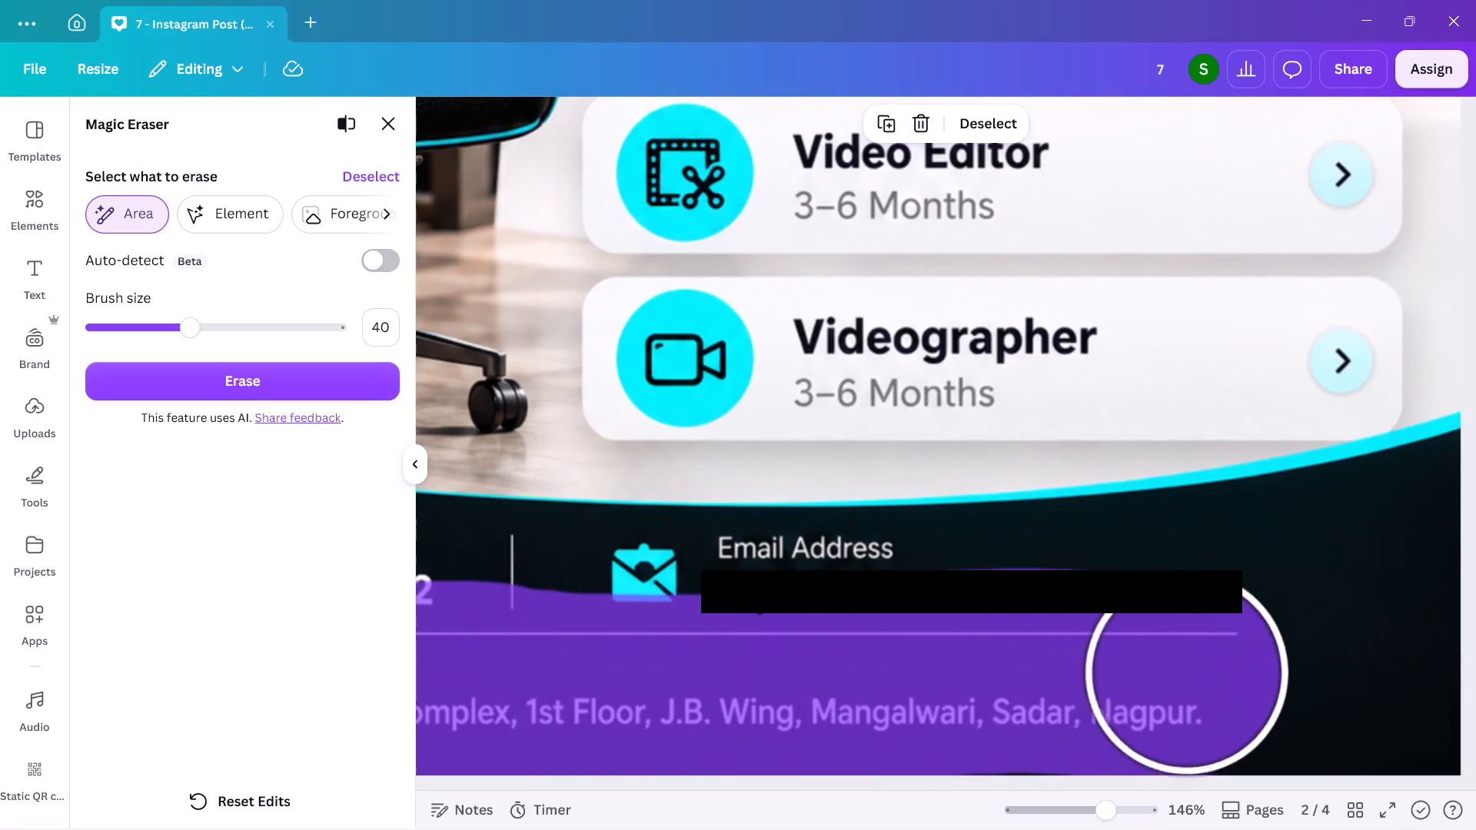
pyautogui.moveTo(1188, 670); pyautogui.dragTo(863, 628)
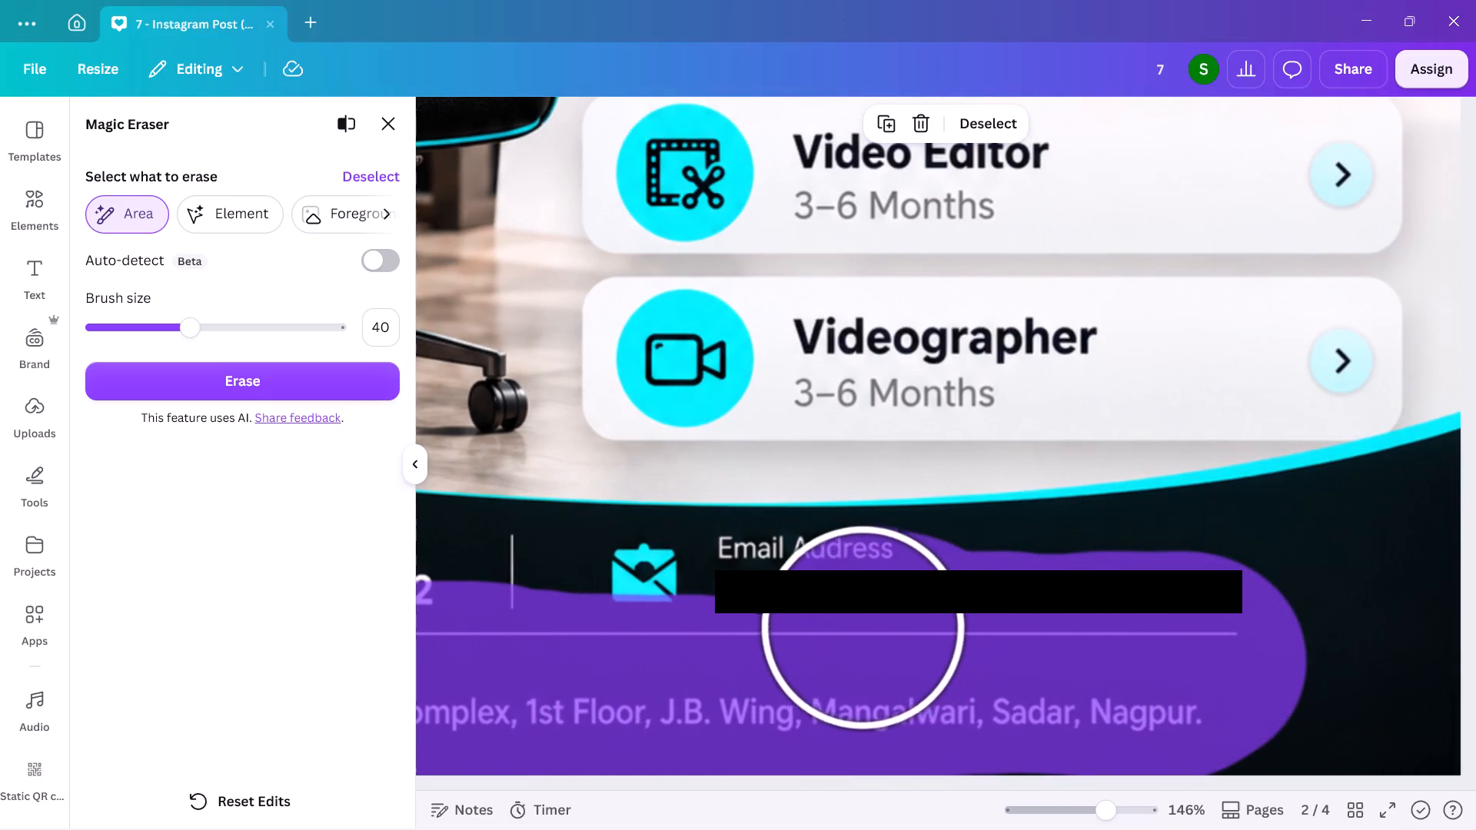
pyautogui.moveTo(863, 628); pyautogui.dragTo(622, 635)
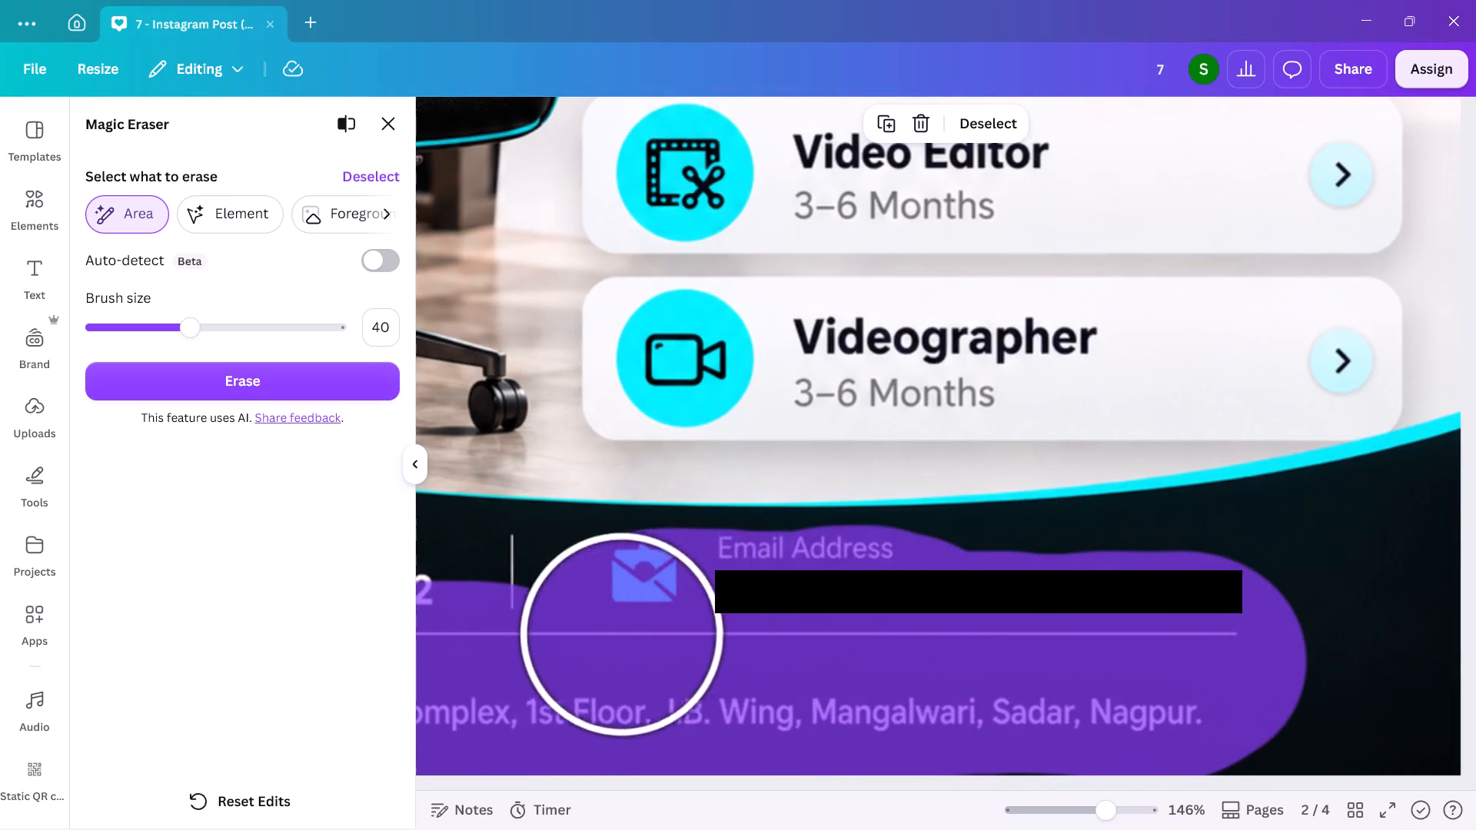
pyautogui.moveTo(622, 635); pyautogui.dragTo(619, 636)
pyautogui.hscroll(5, 619, 636)
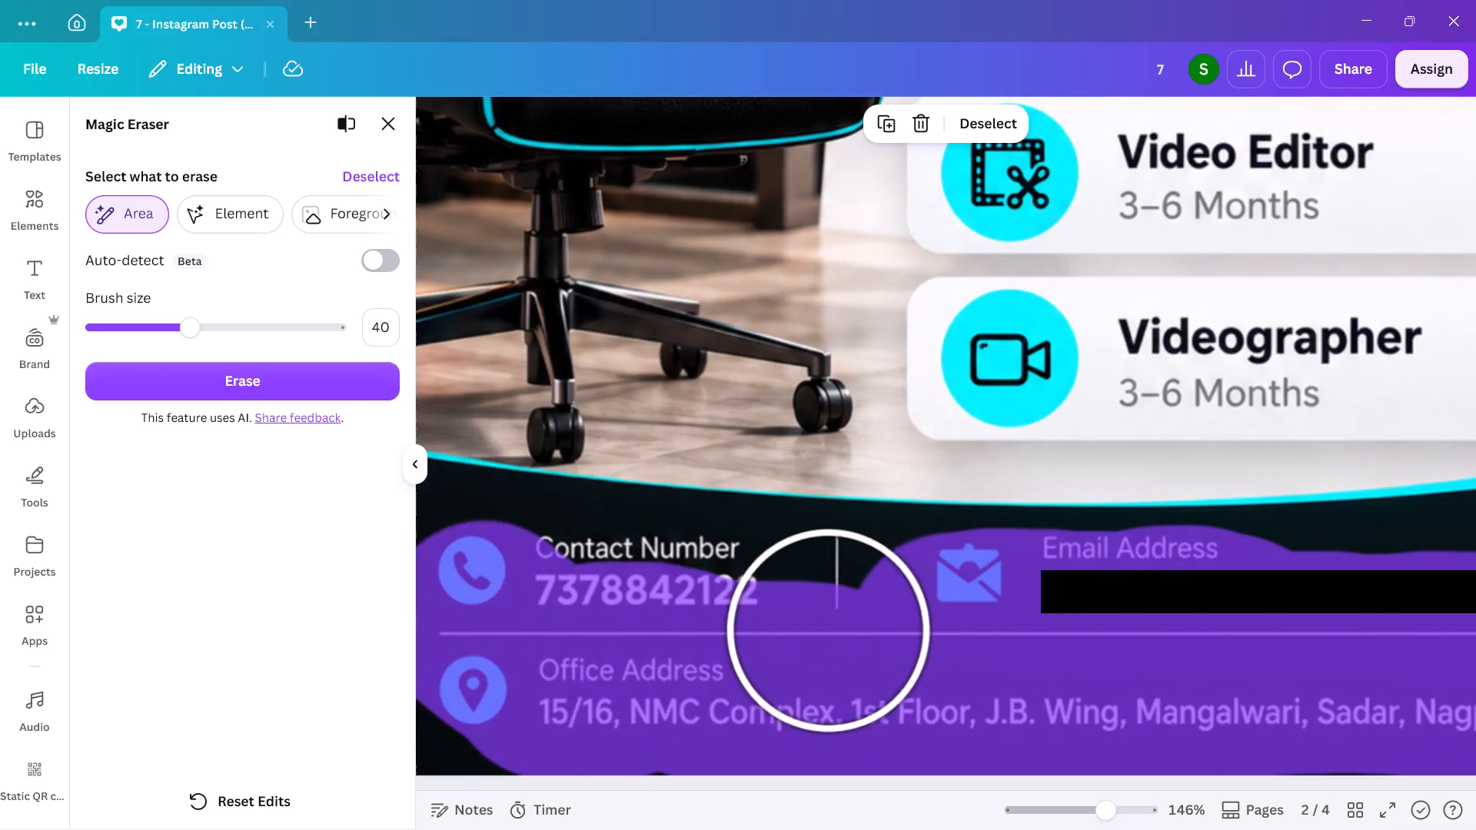
pyautogui.click(831, 623)
pyautogui.moveTo(723, 634); pyautogui.dragTo(691, 629)
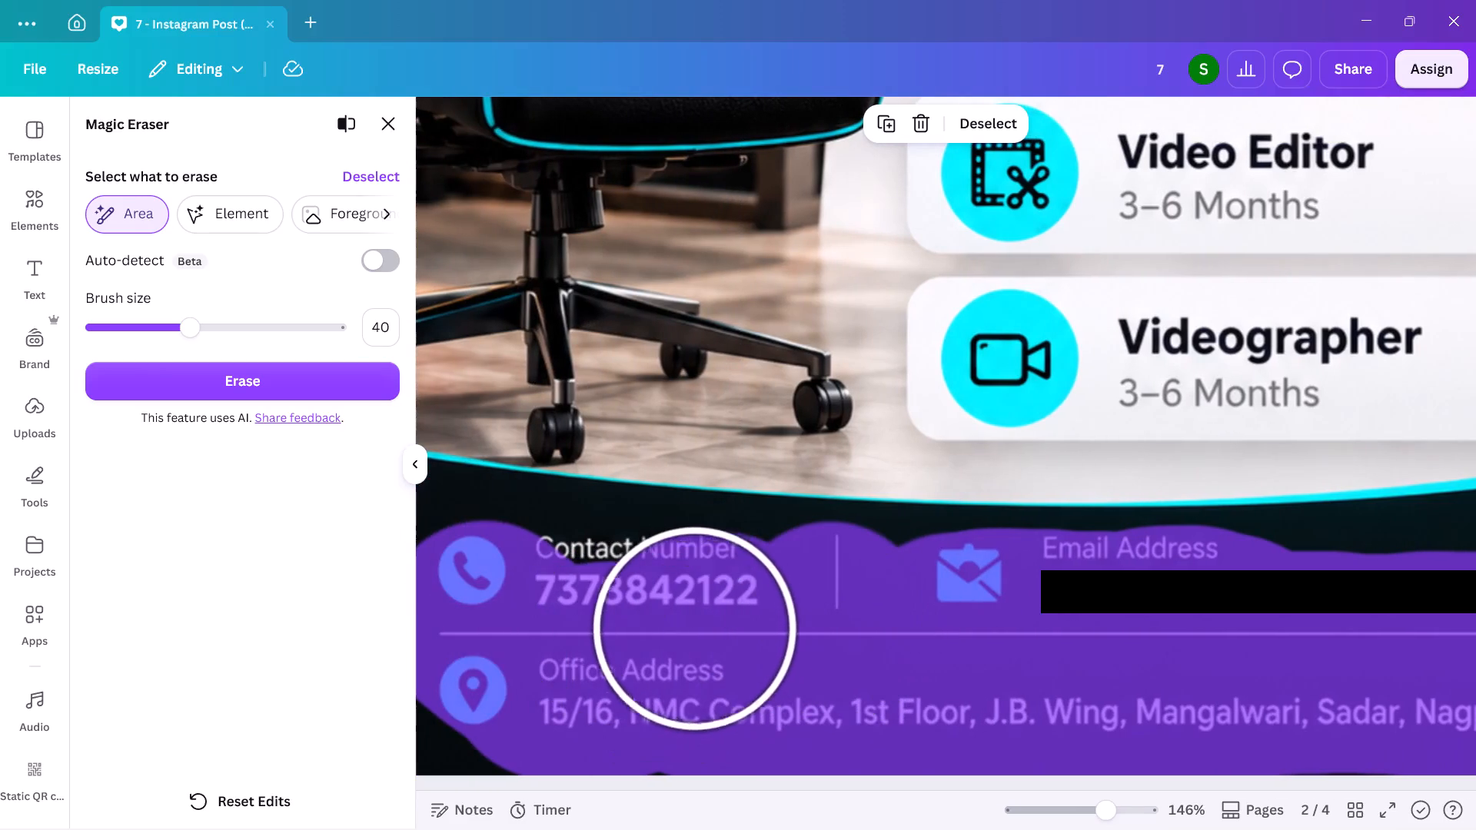
pyautogui.moveTo(691, 629); pyautogui.dragTo(553, 626)
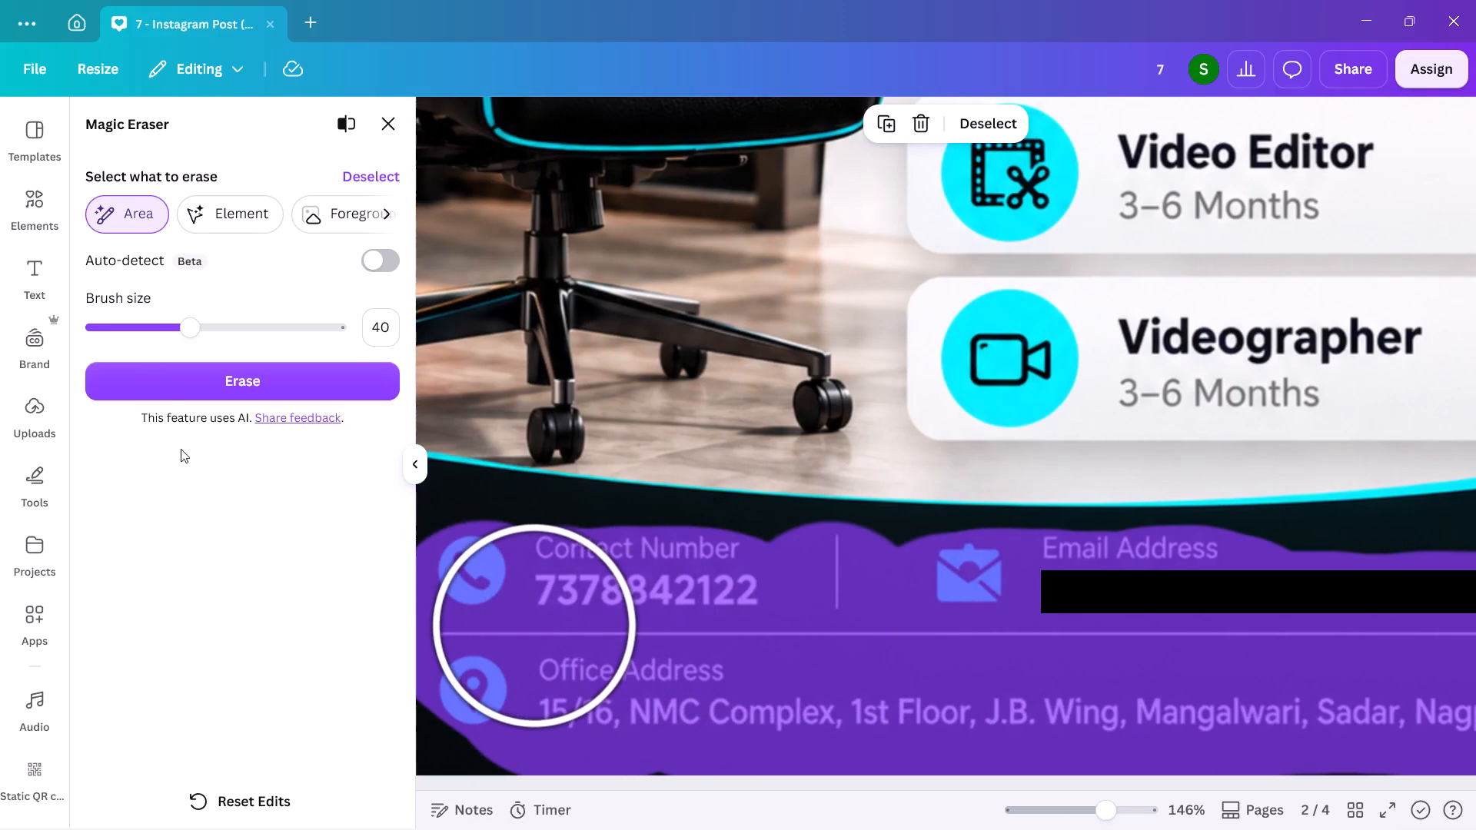
pyautogui.click(164, 389)
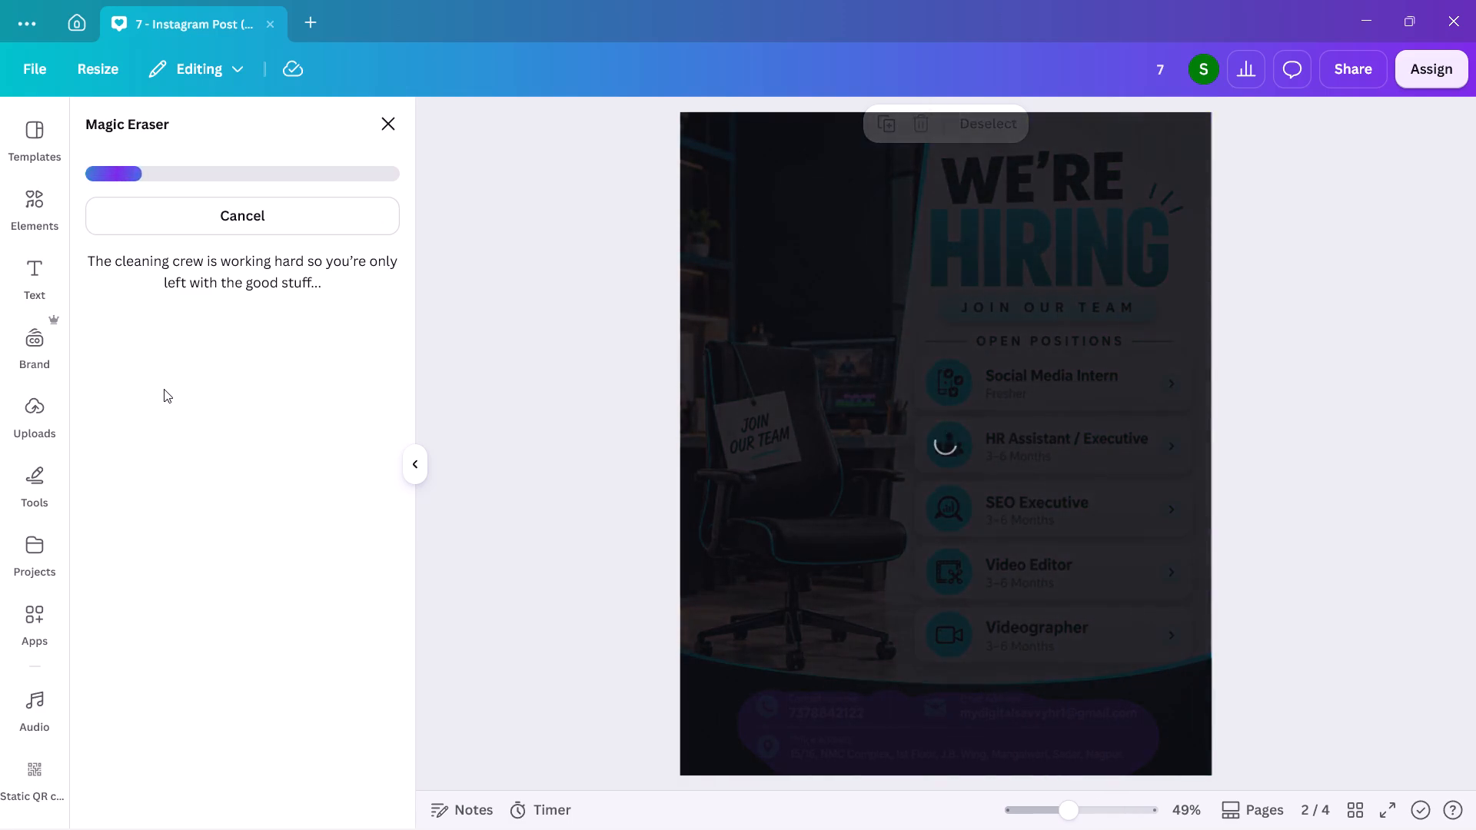
pyautogui.click(381, 136)
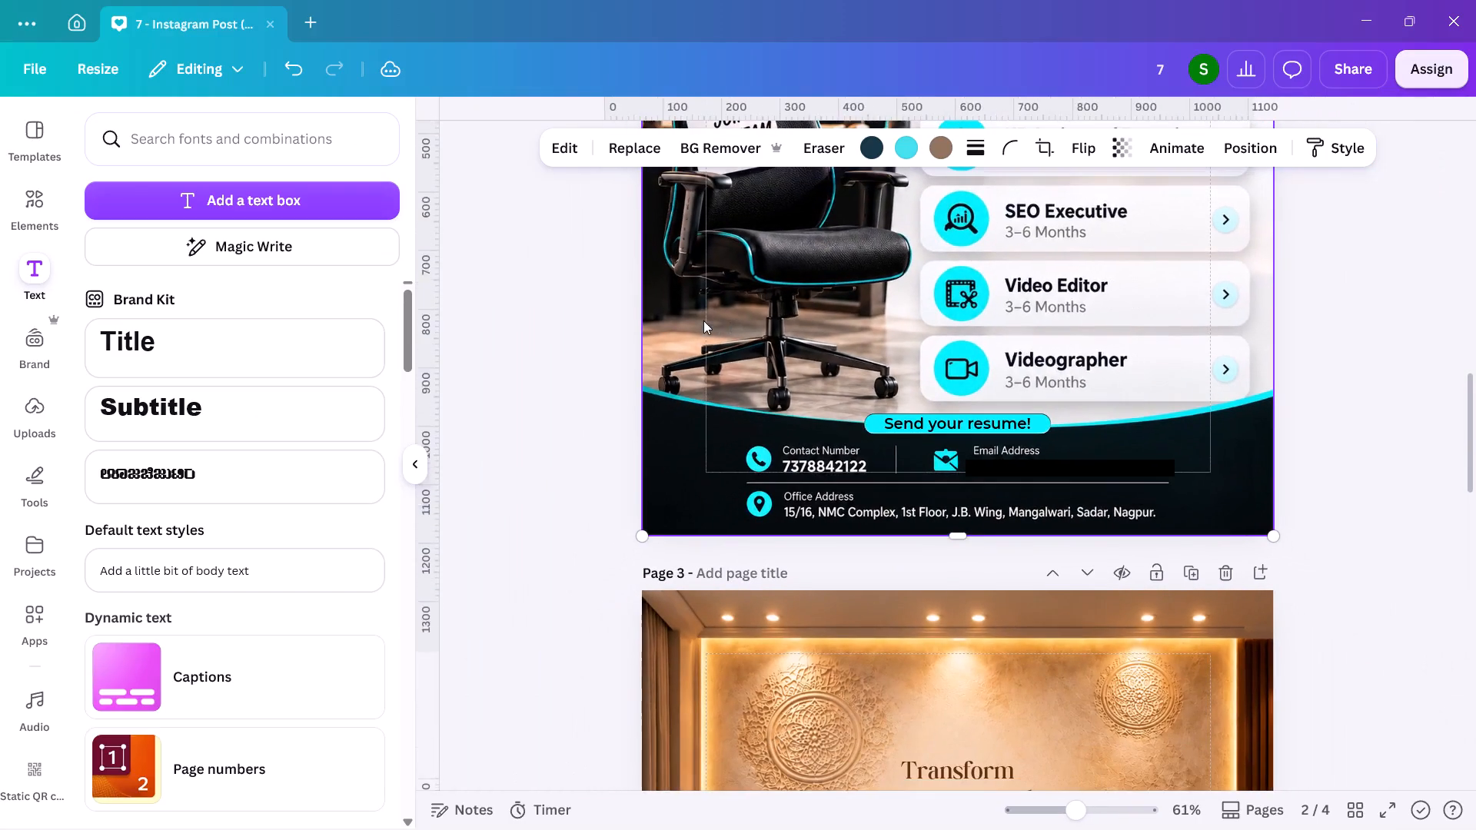
# Inspect the poster's contact footer overlay and the "Send your resume!" banner group, including the banner's position settings.
pyautogui.click(825, 483)
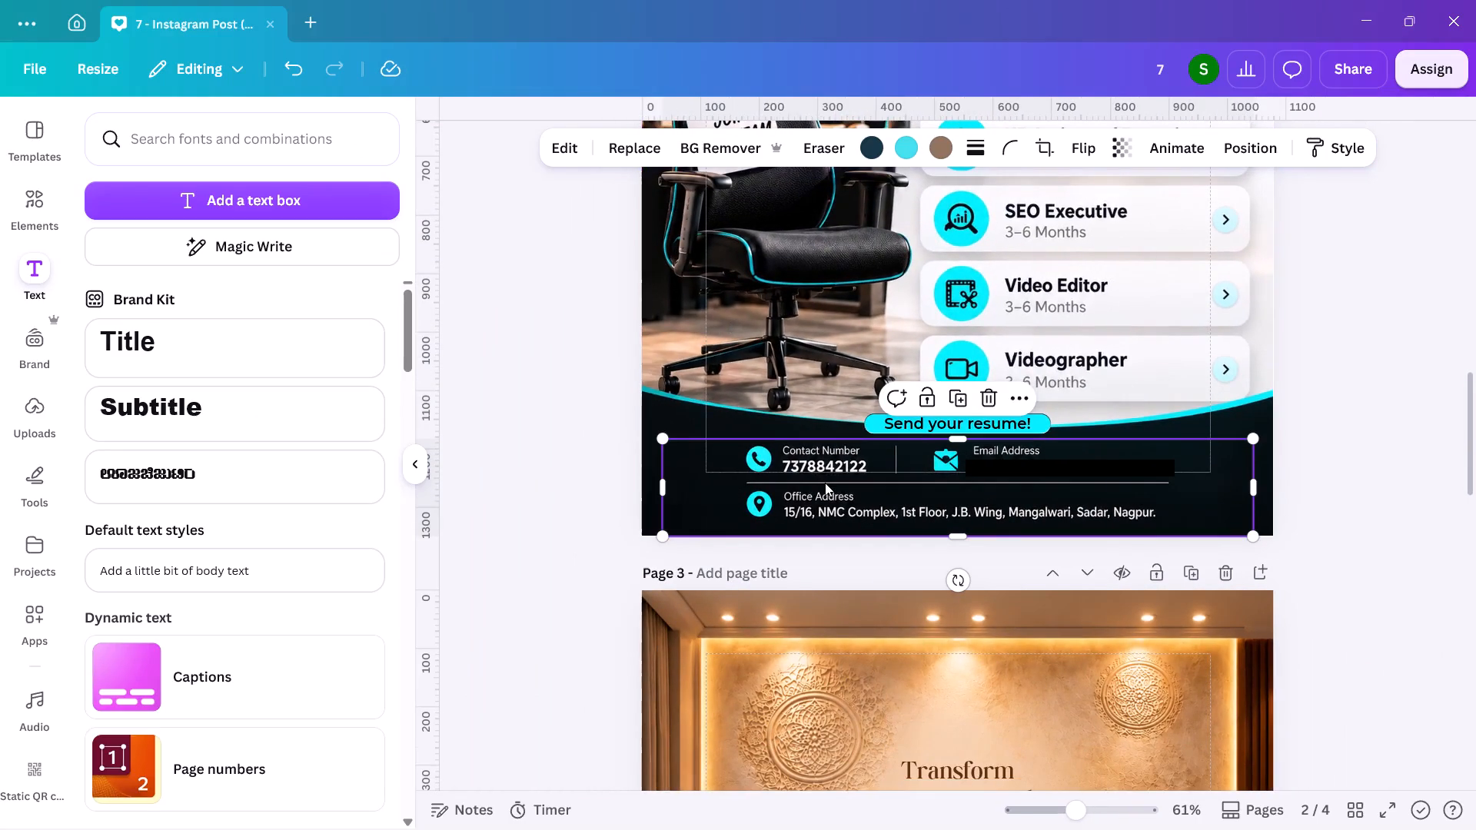
pyautogui.doubleClick(1361, 480)
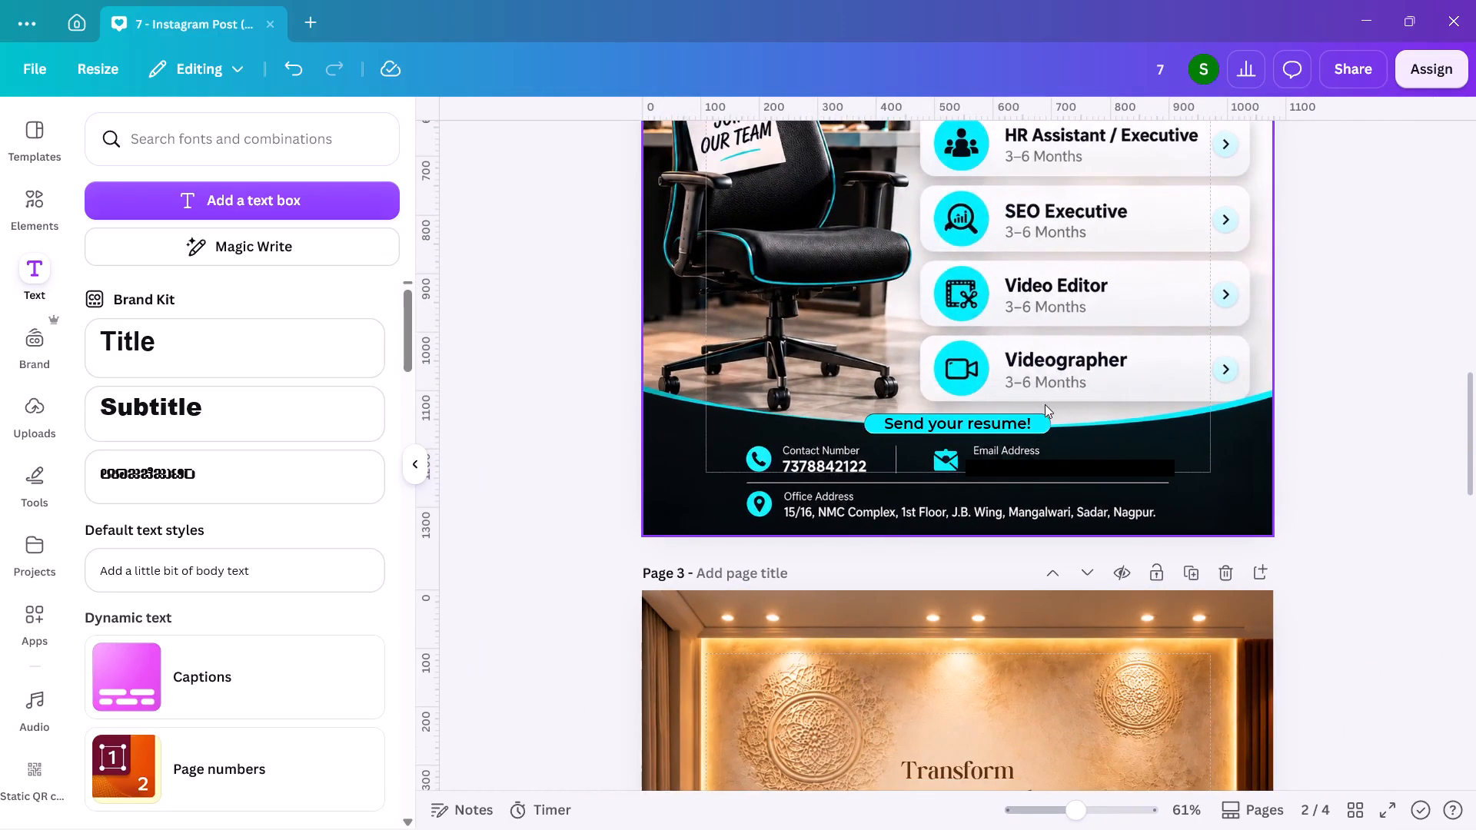
pyautogui.click(1039, 424)
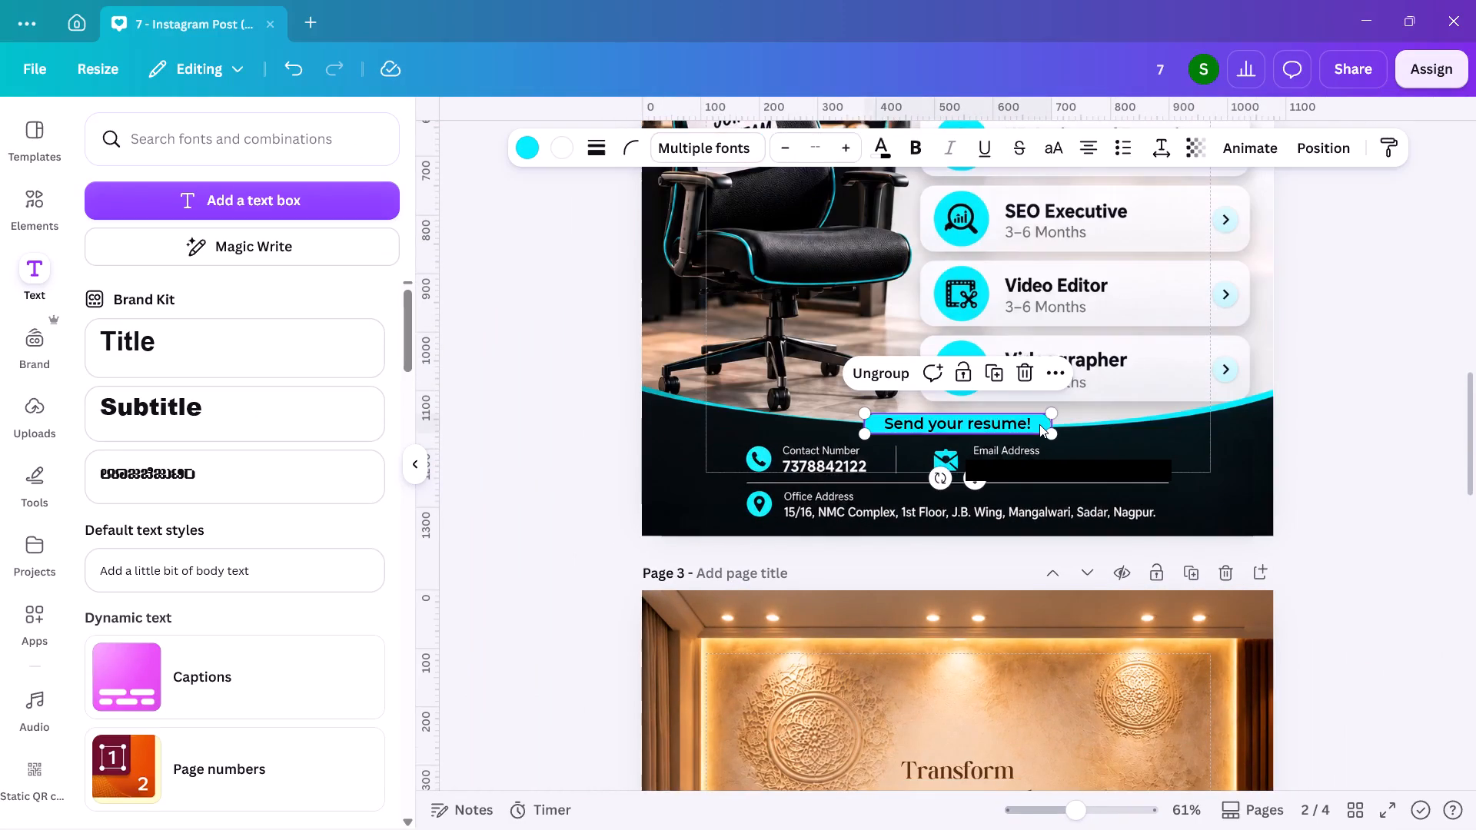
pyautogui.doubleClick(1316, 478)
pyautogui.scroll(1, 1316, 478)
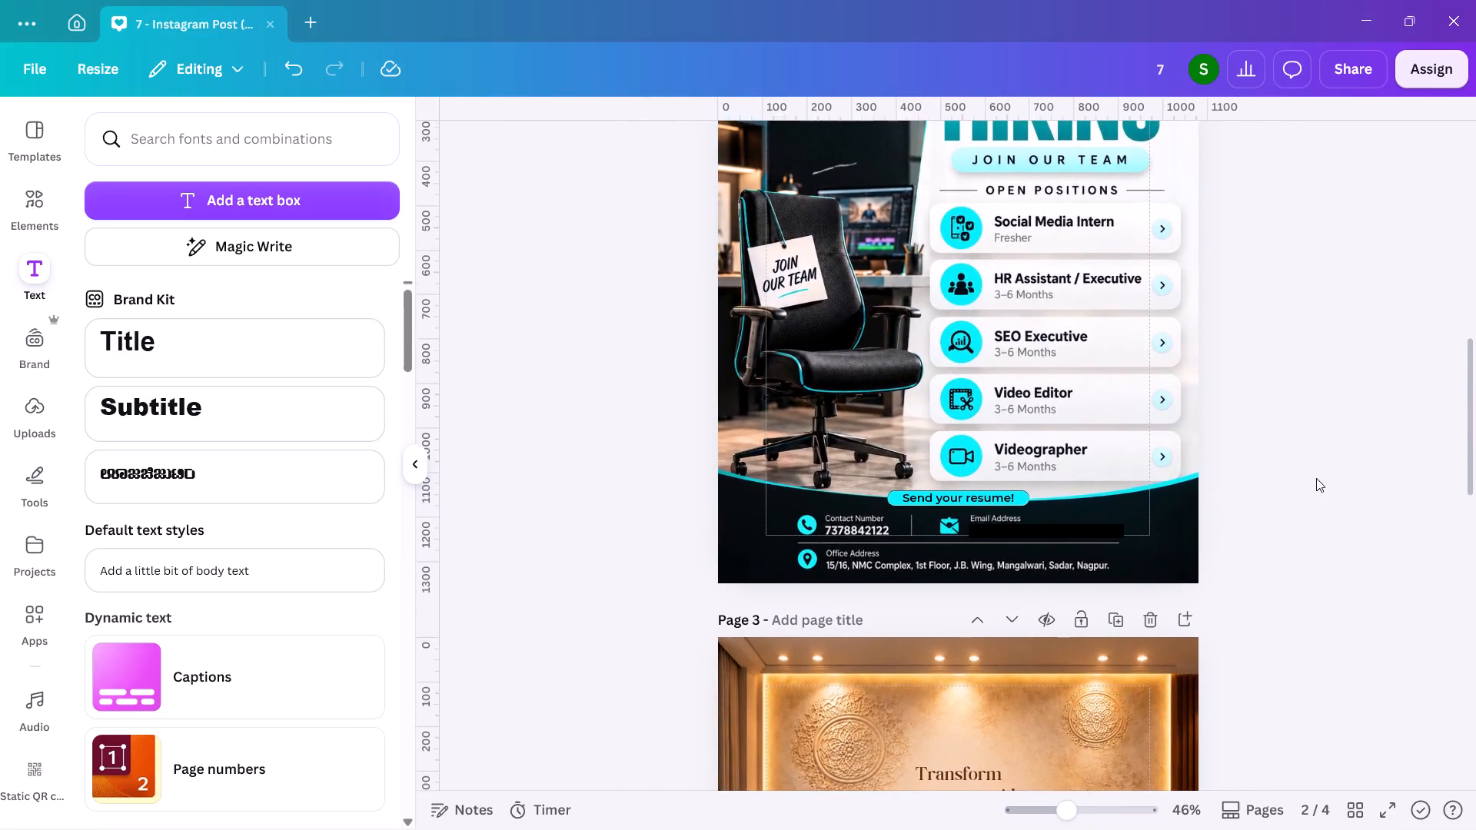
pyautogui.scroll(2, 1316, 478)
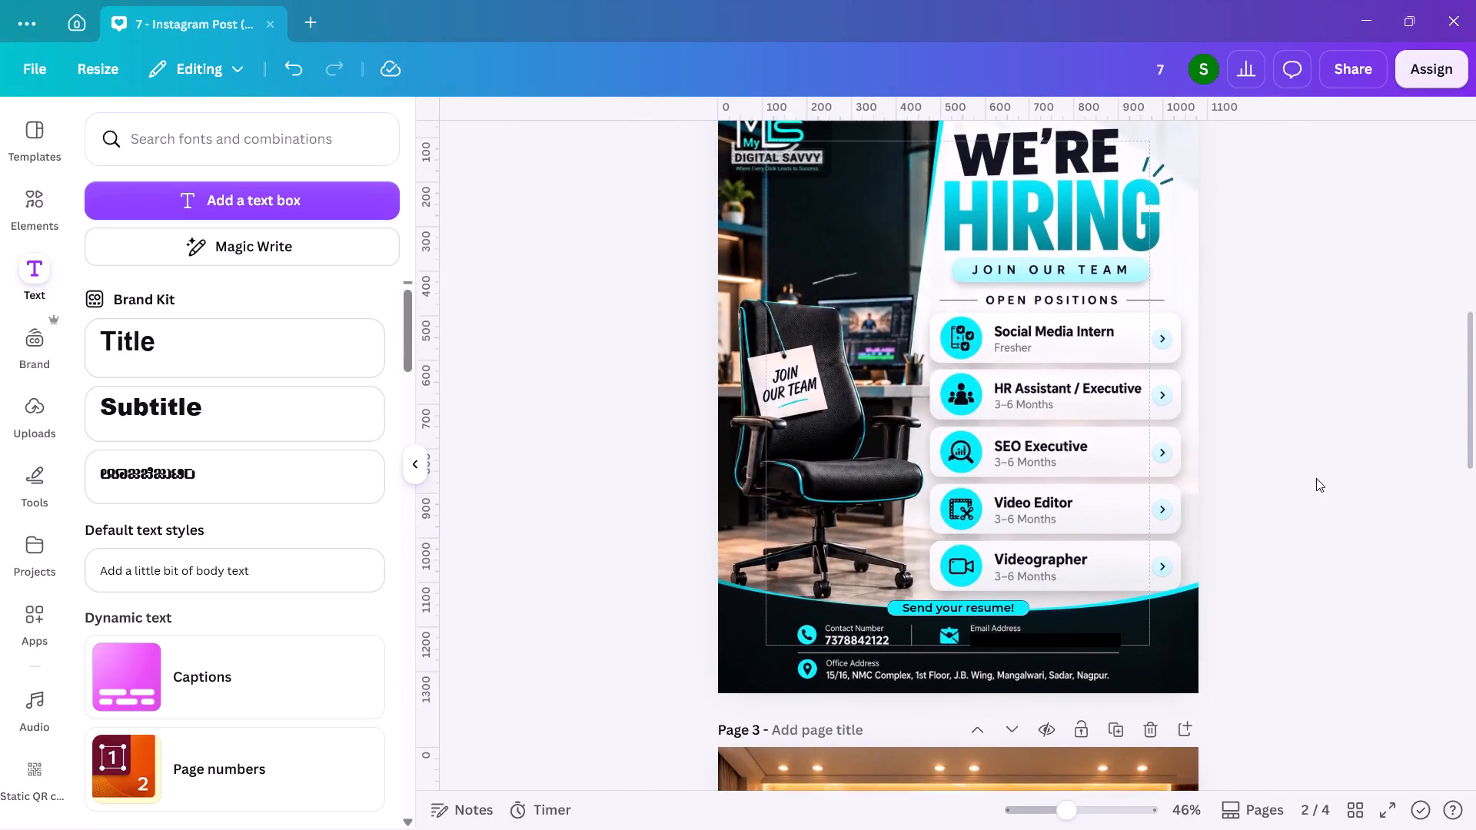
pyautogui.scroll(1, 1316, 478)
pyautogui.click(1369, 60)
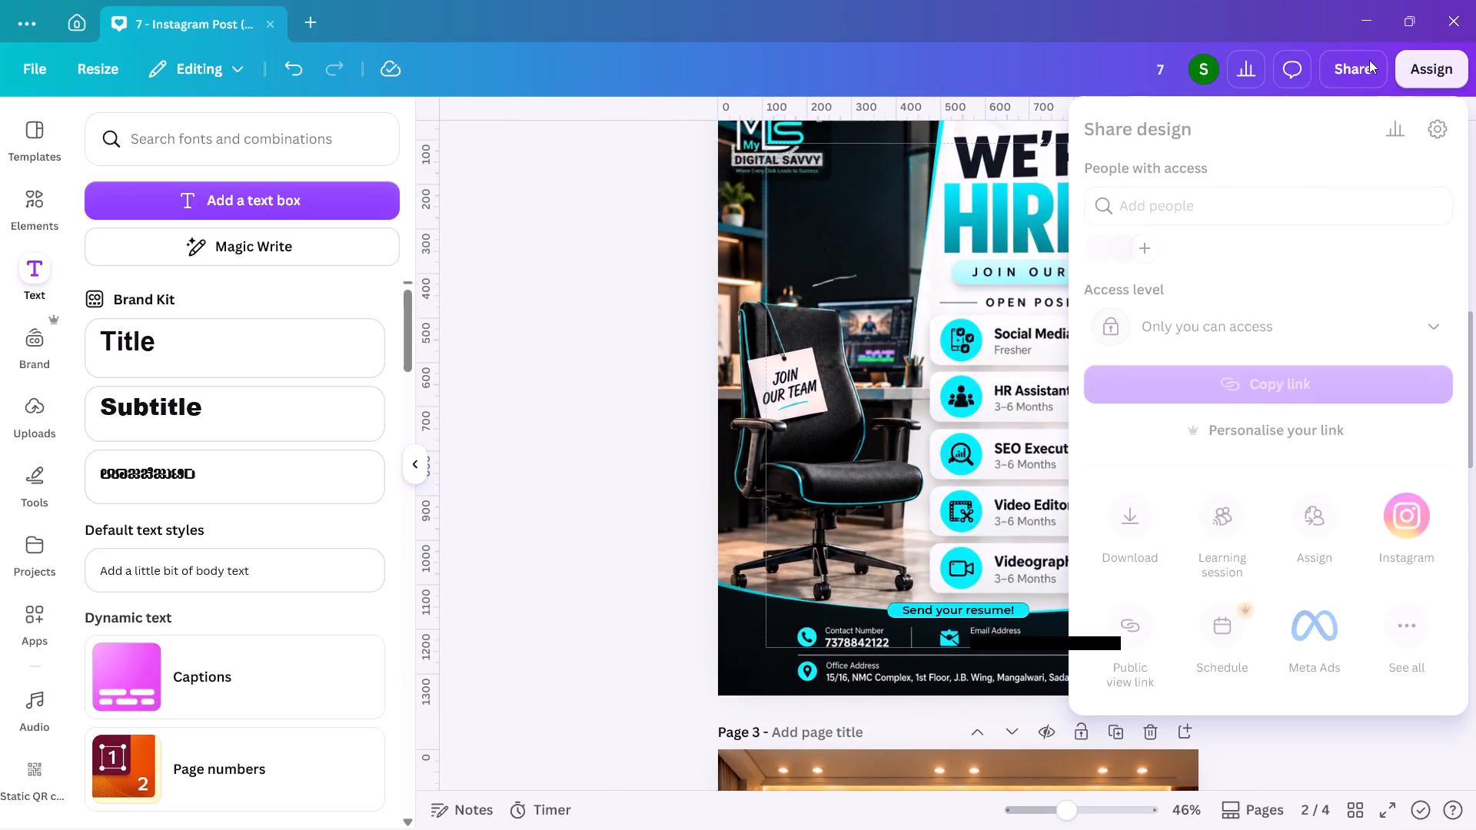
pyautogui.click(639, 459)
pyautogui.moveTo(639, 459); pyautogui.dragTo(978, 597)
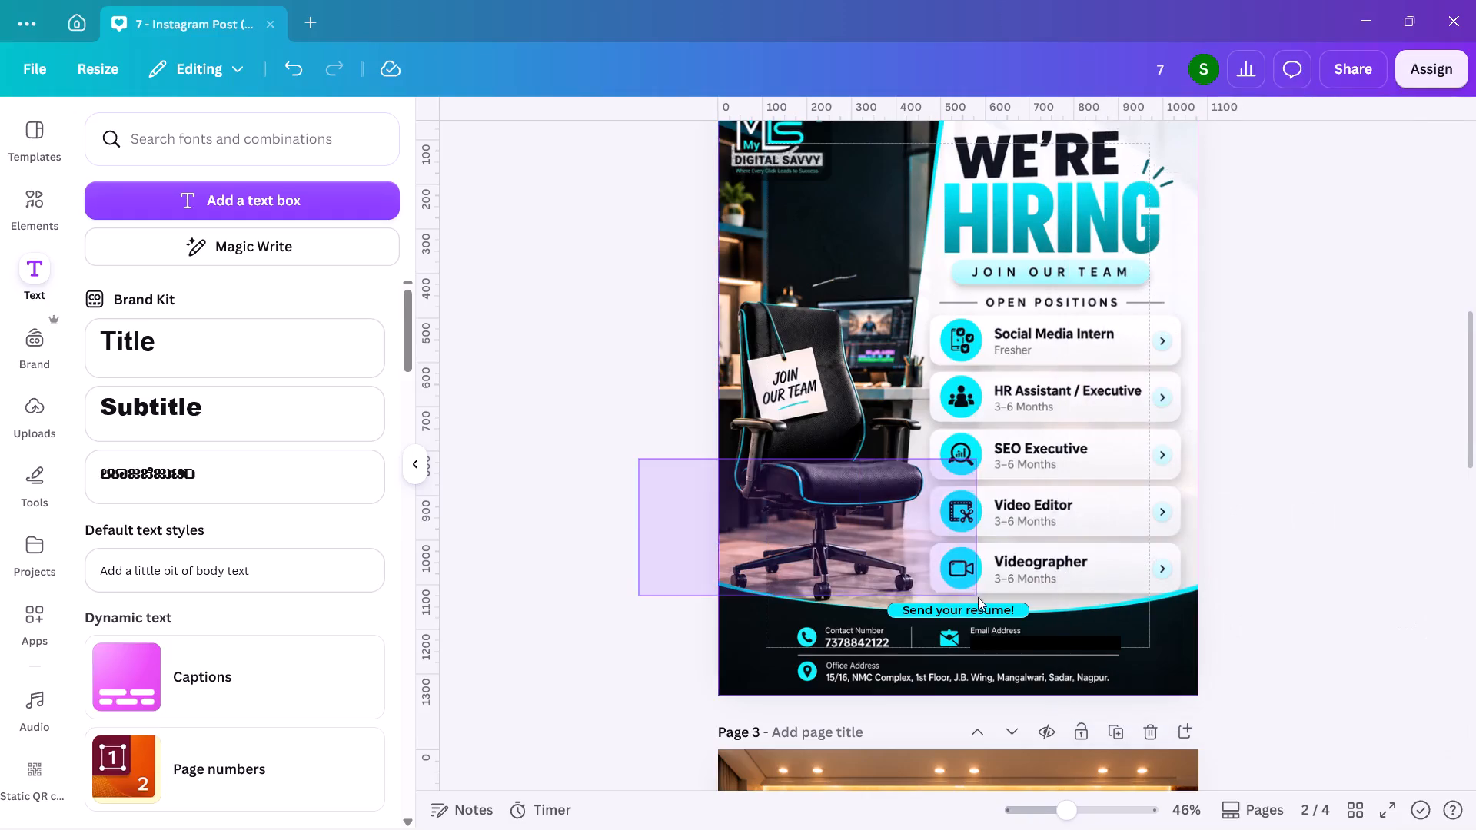
pyautogui.moveTo(978, 597); pyautogui.dragTo(712, 563)
pyautogui.click(919, 608)
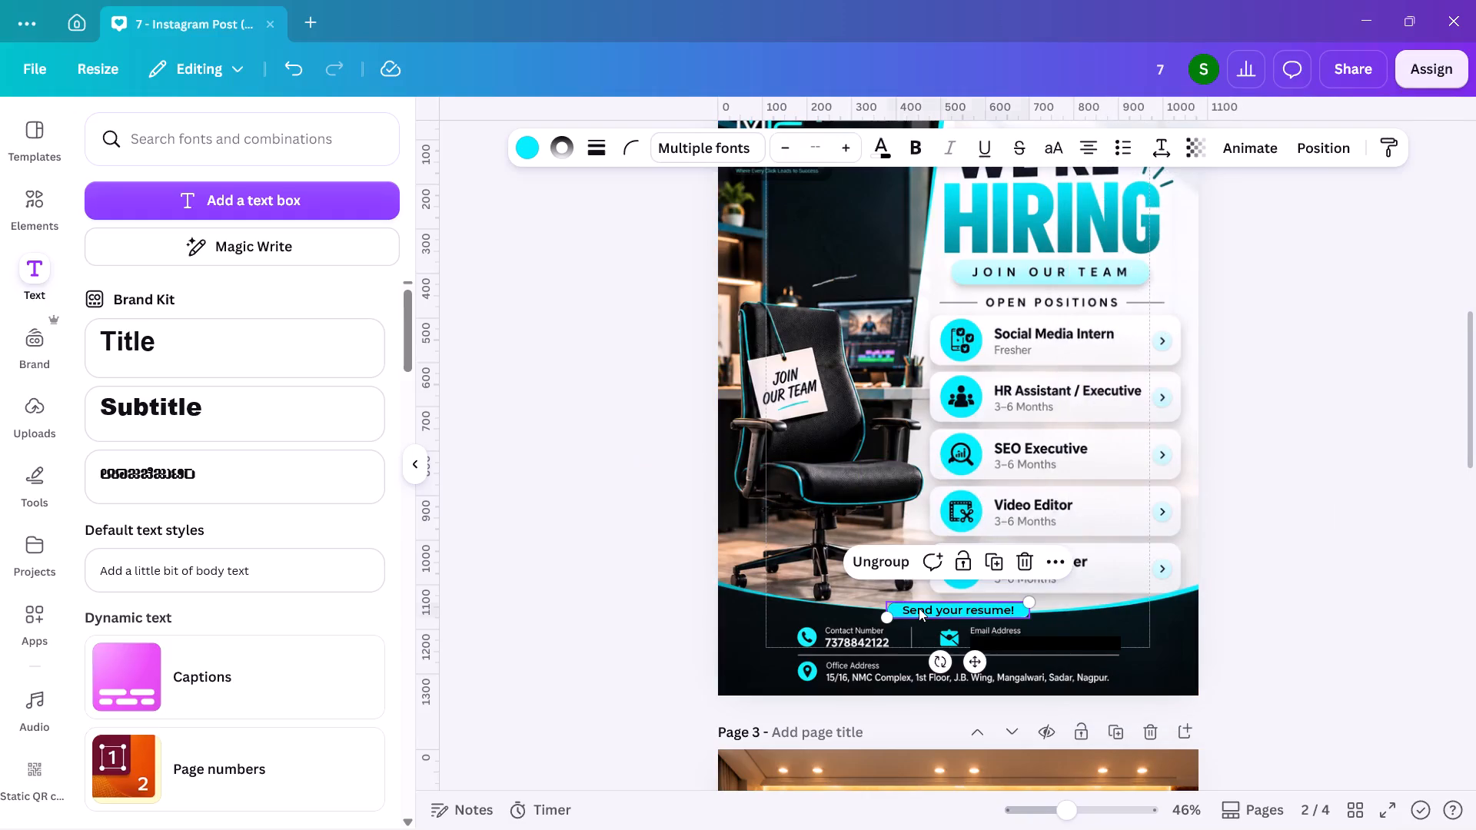
pyautogui.click(1325, 146)
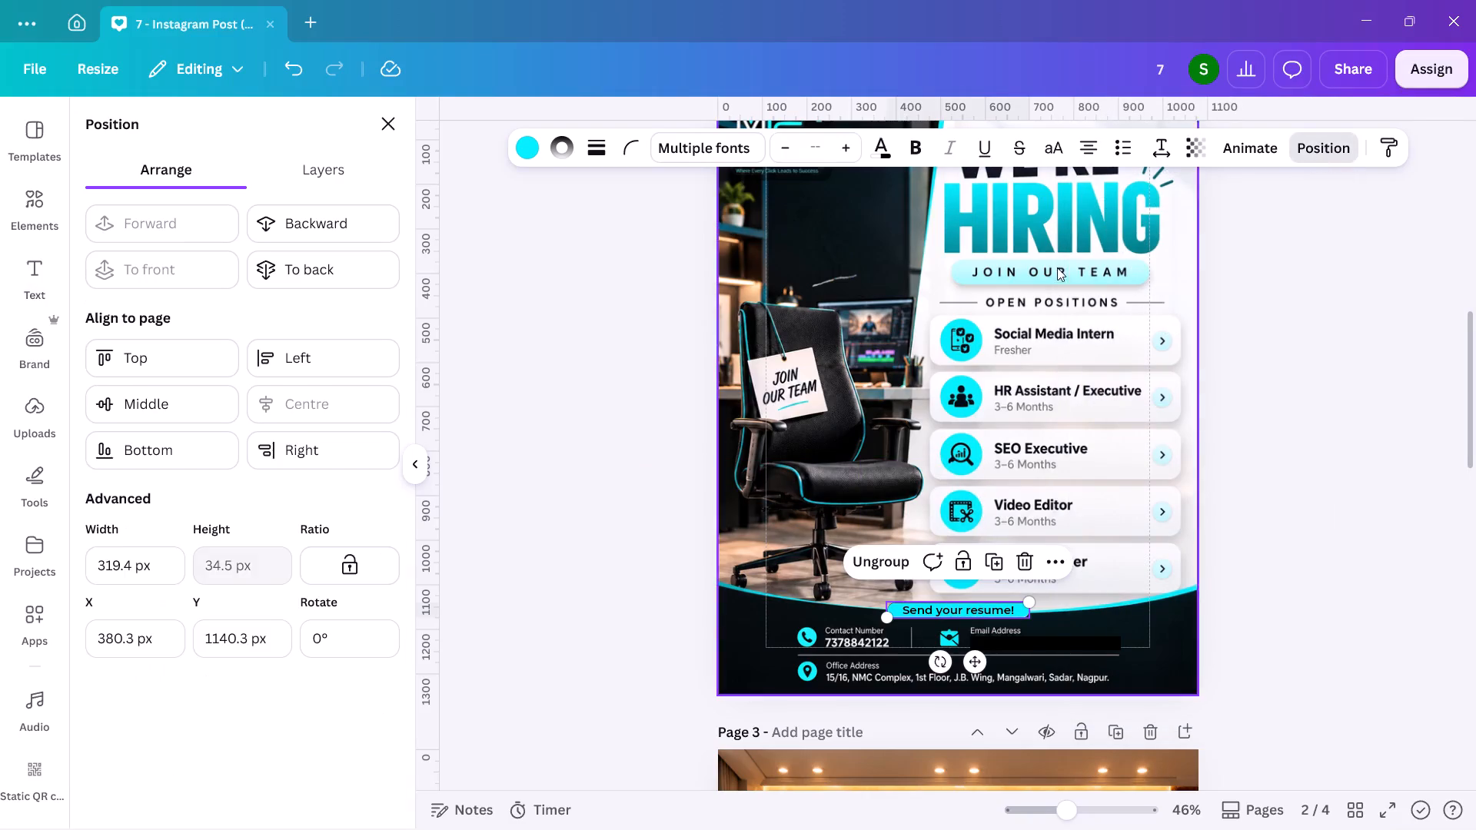
pyautogui.doubleClick(544, 403)
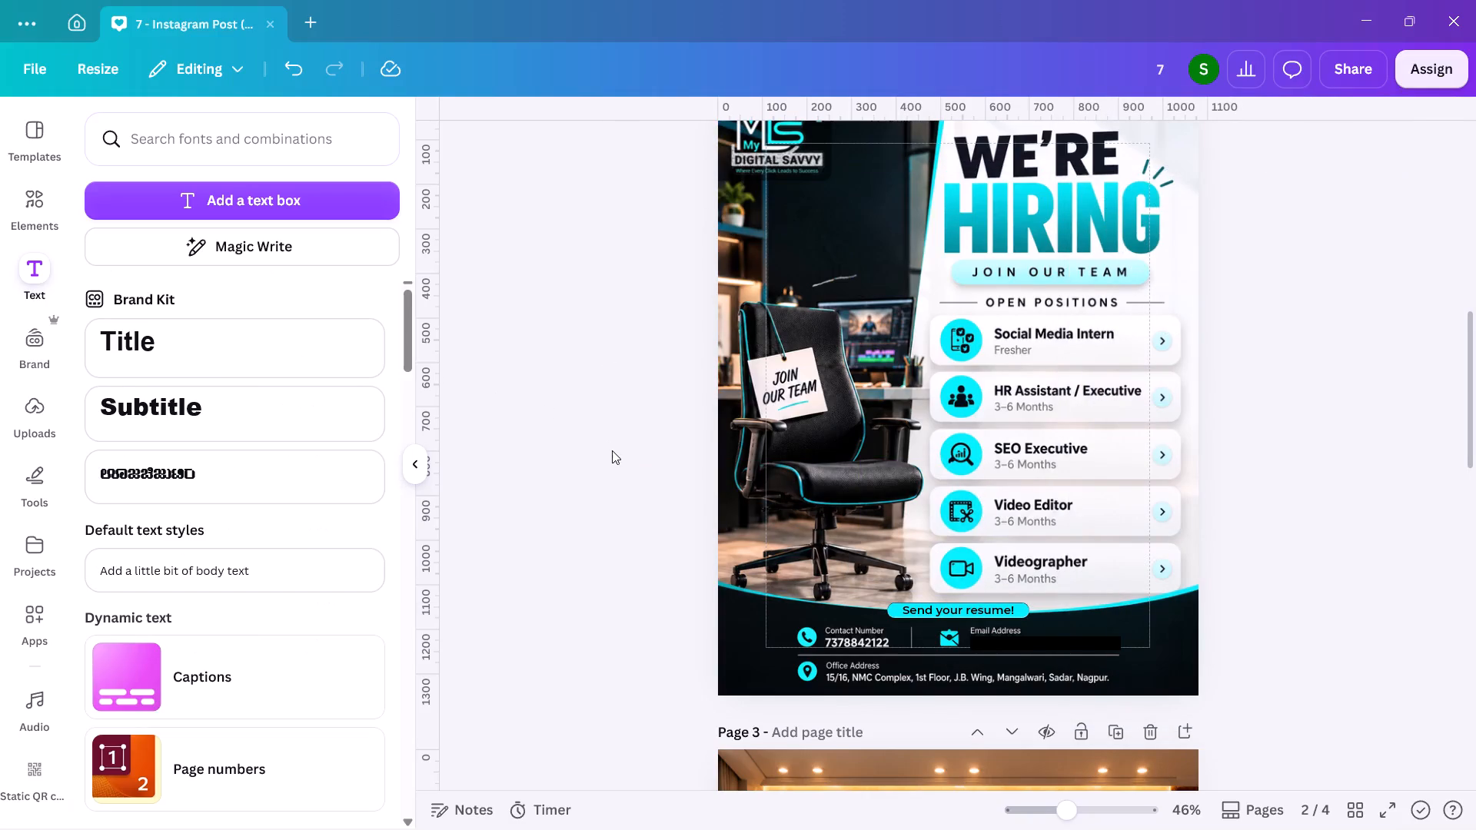
# Download page 2 as a high-quality 2,700 × 3,375 px PNG and save it as 7 on D:, replacing the existing file.
pyautogui.scroll(1, 612, 453)
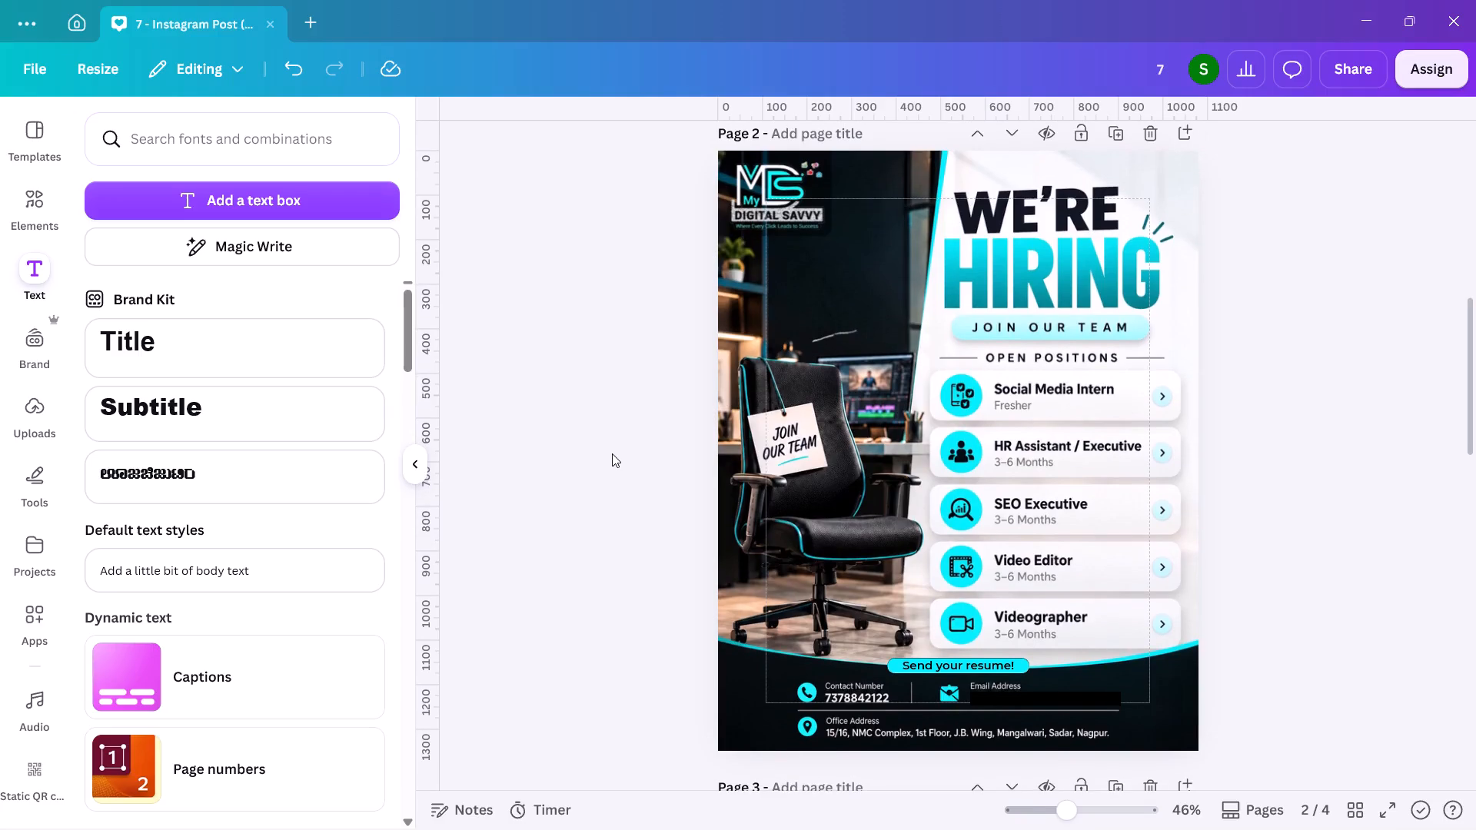
pyautogui.click(1365, 55)
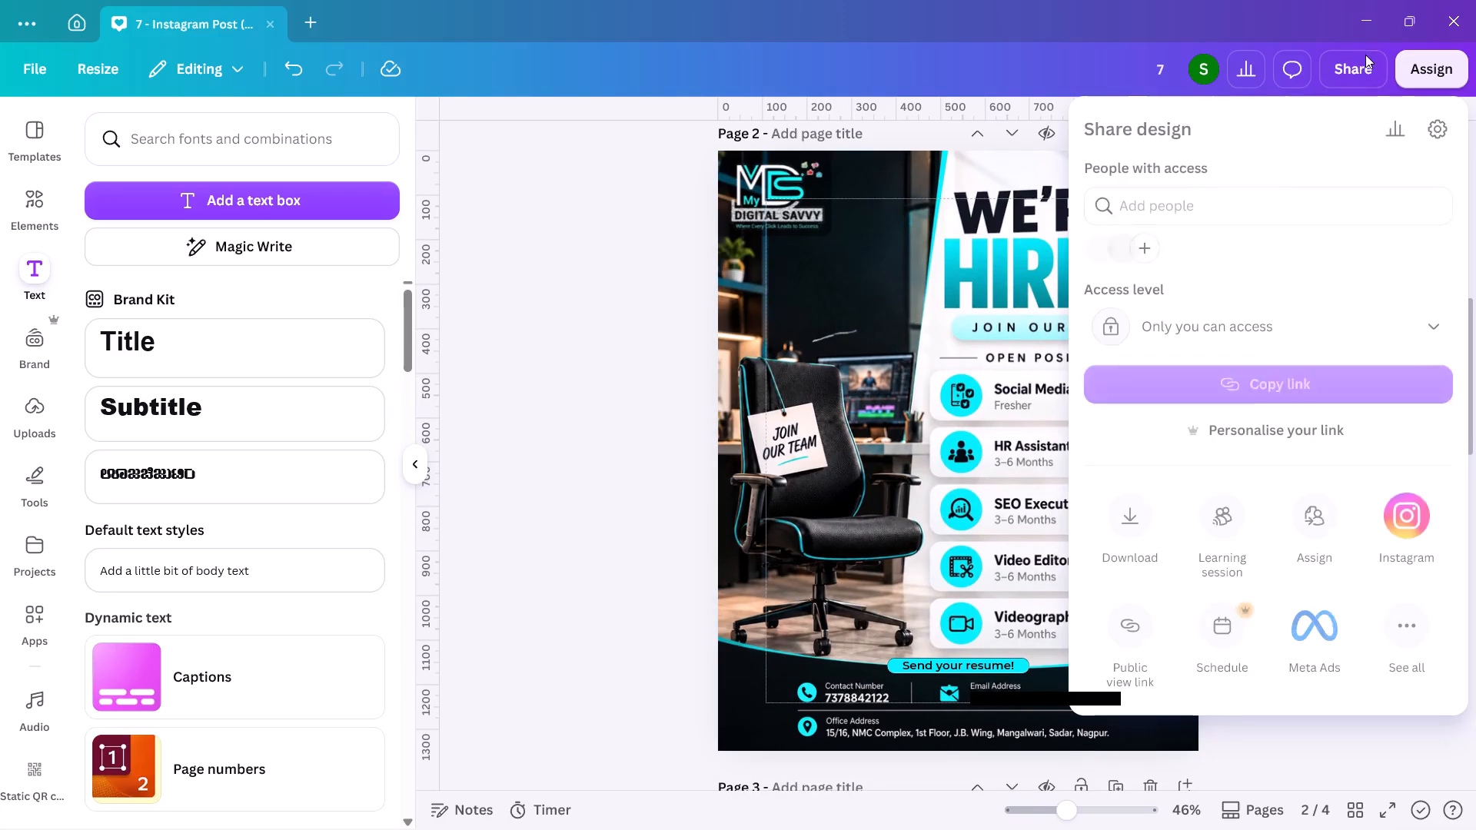
pyautogui.click(1136, 526)
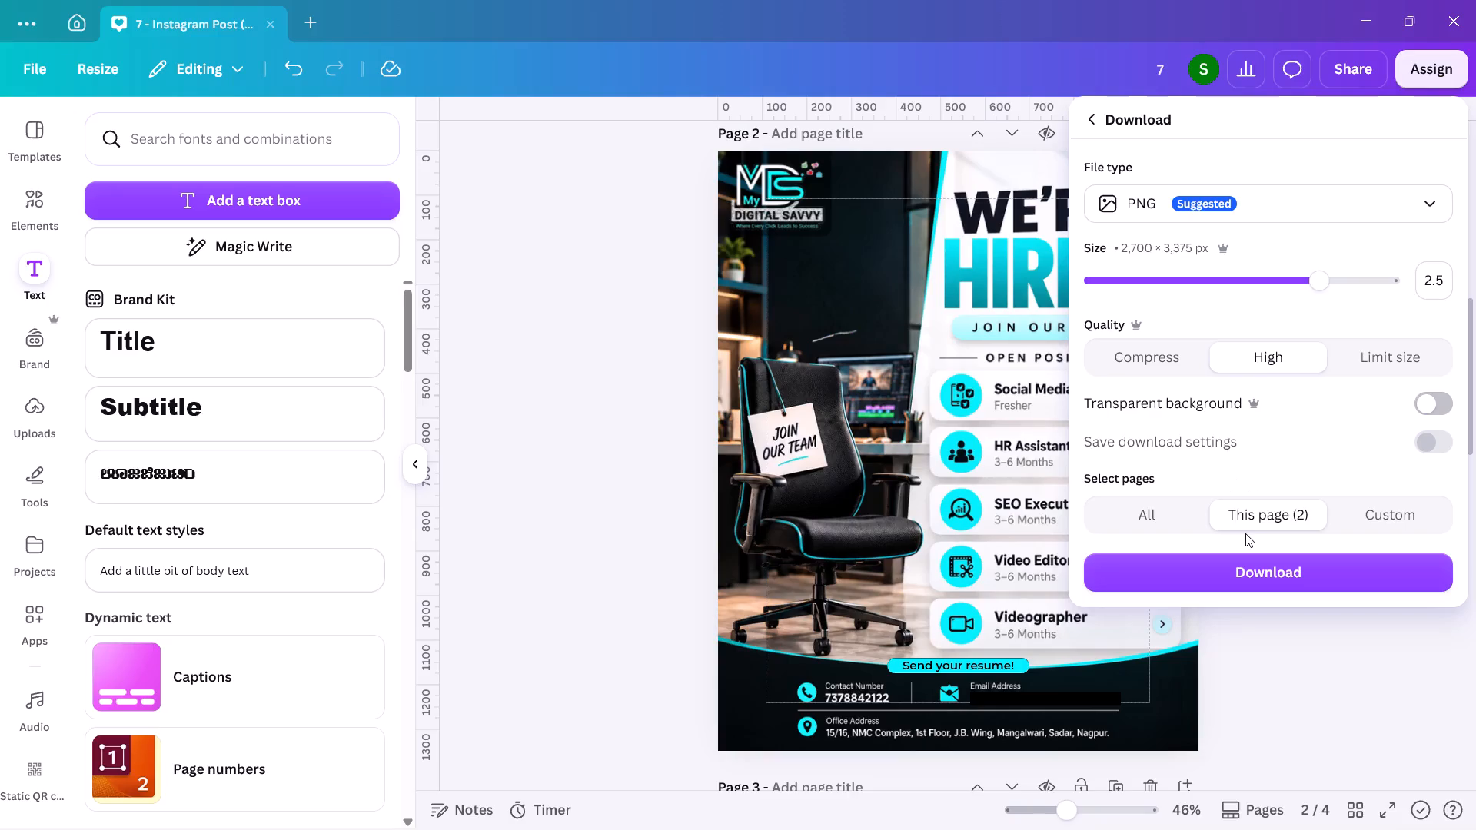
pyautogui.click(1276, 577)
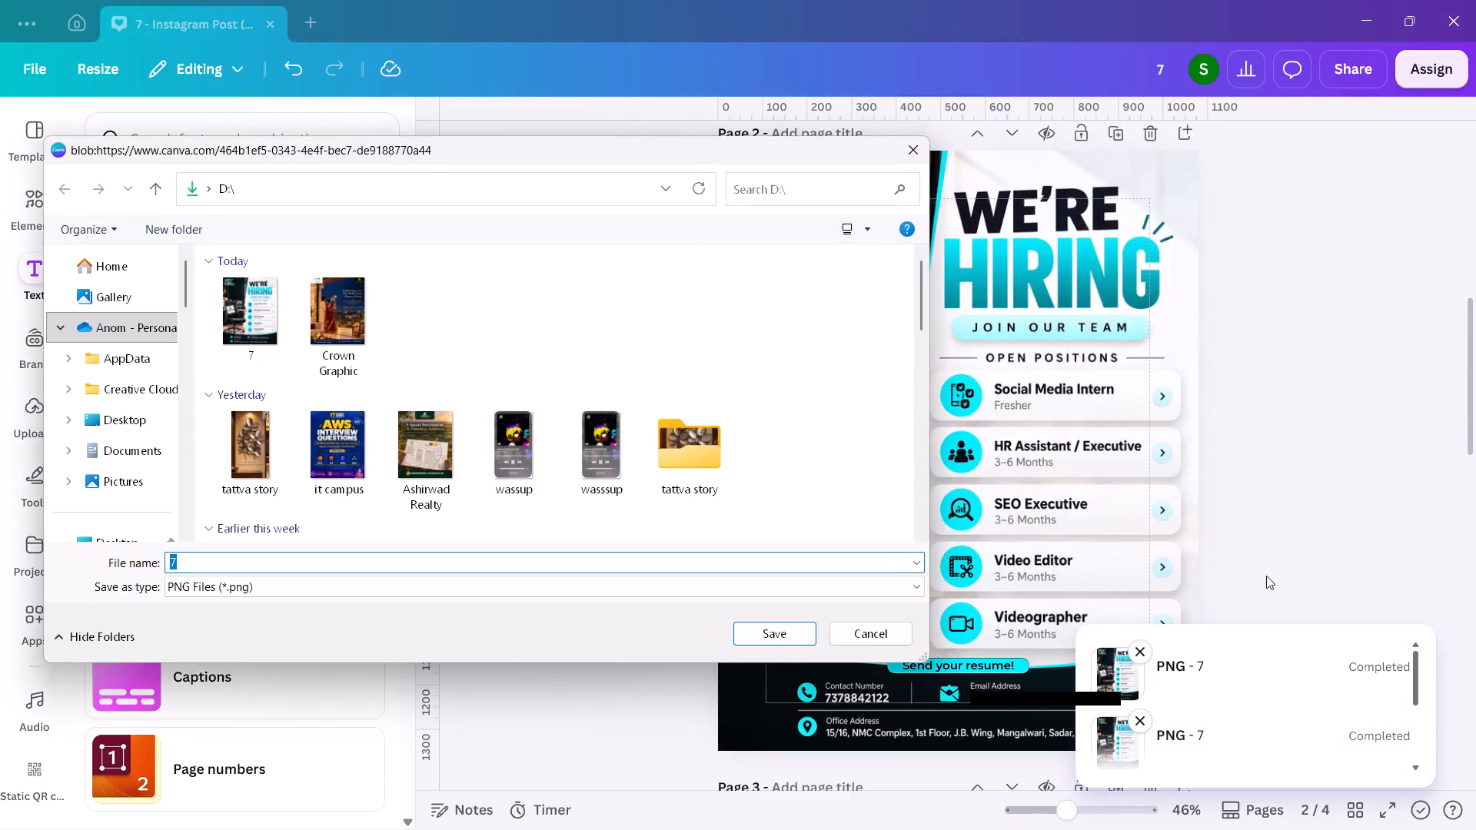
pyautogui.click(786, 642)
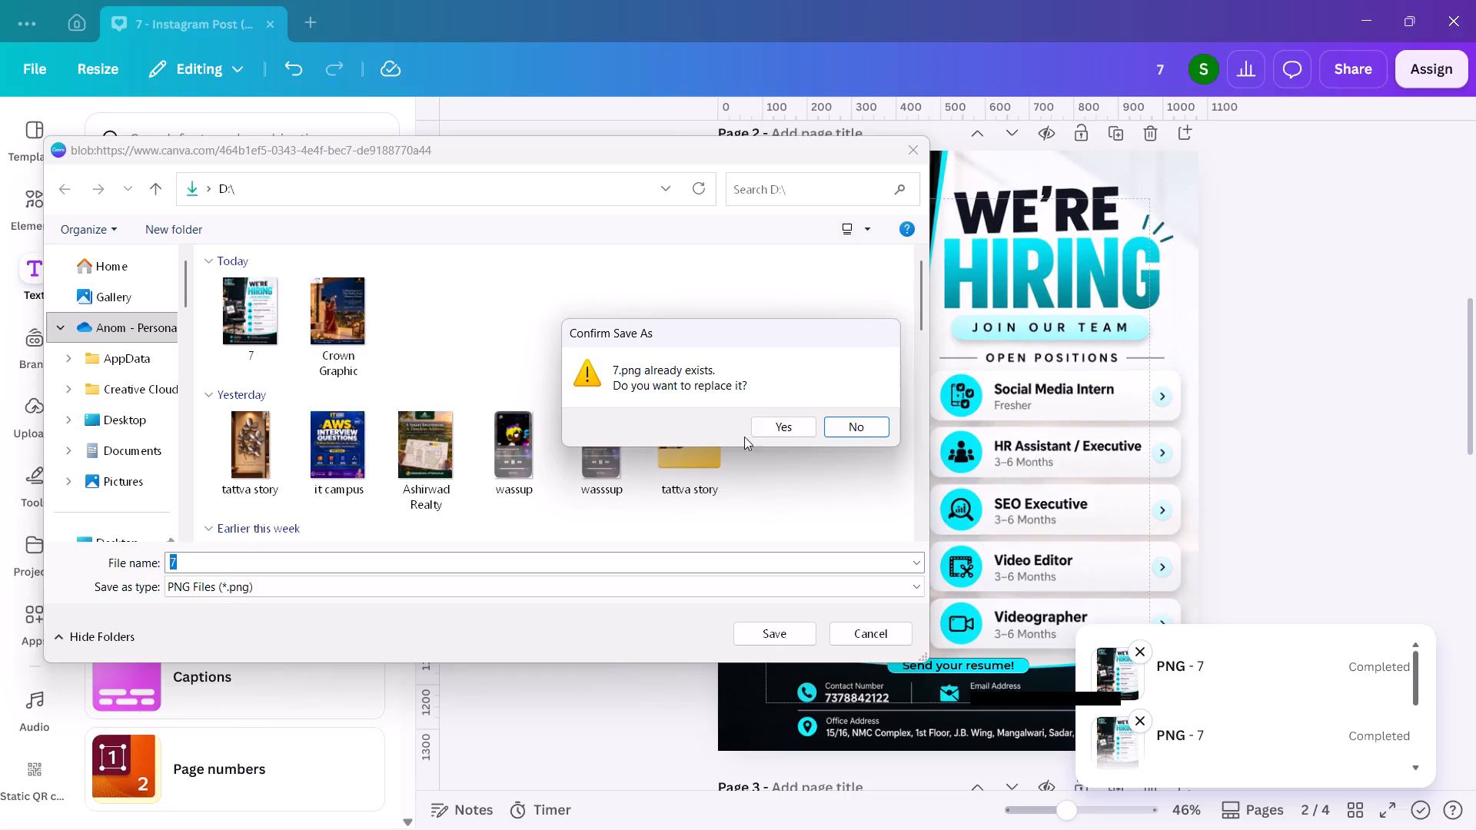
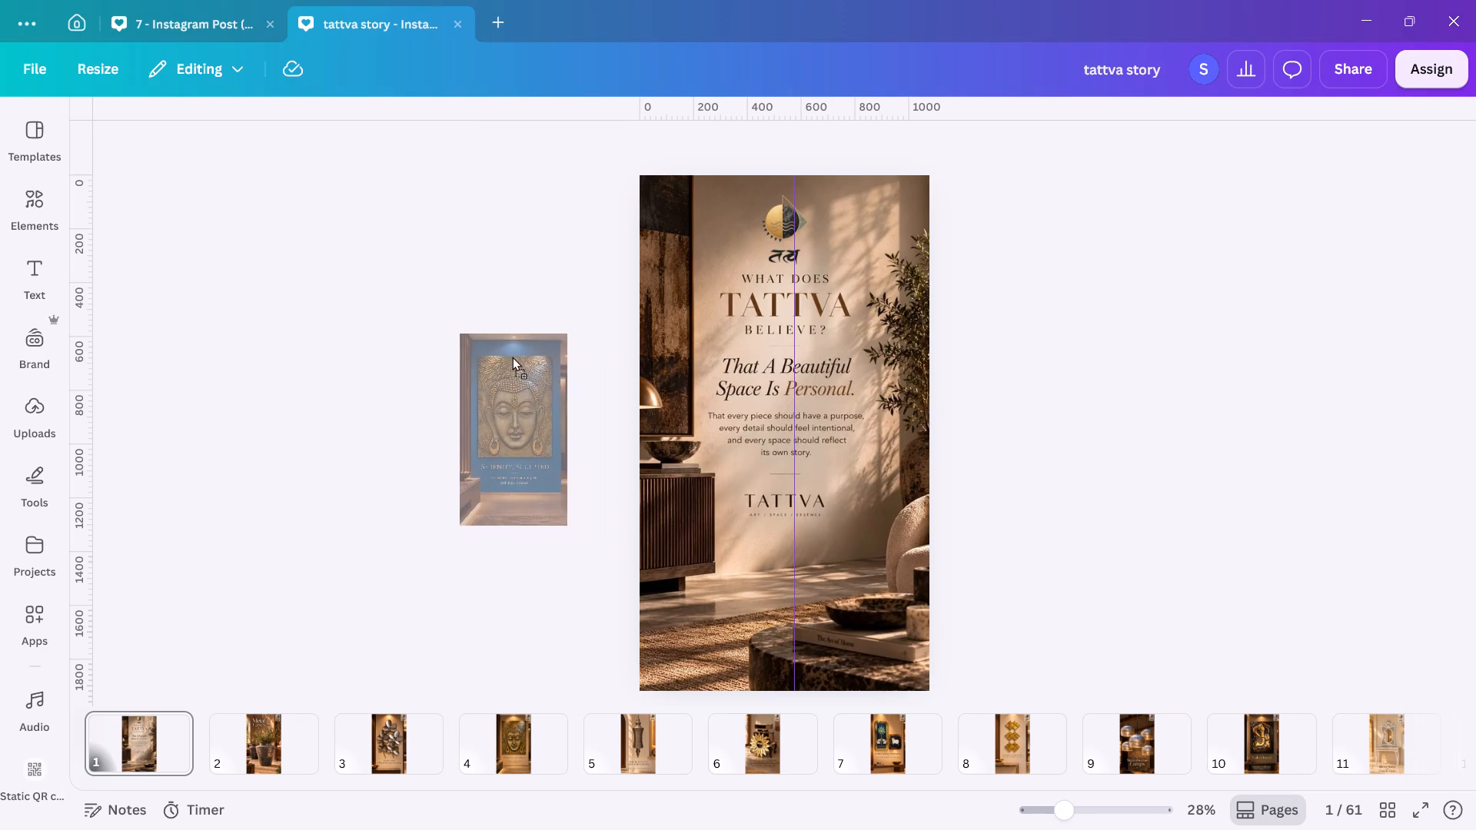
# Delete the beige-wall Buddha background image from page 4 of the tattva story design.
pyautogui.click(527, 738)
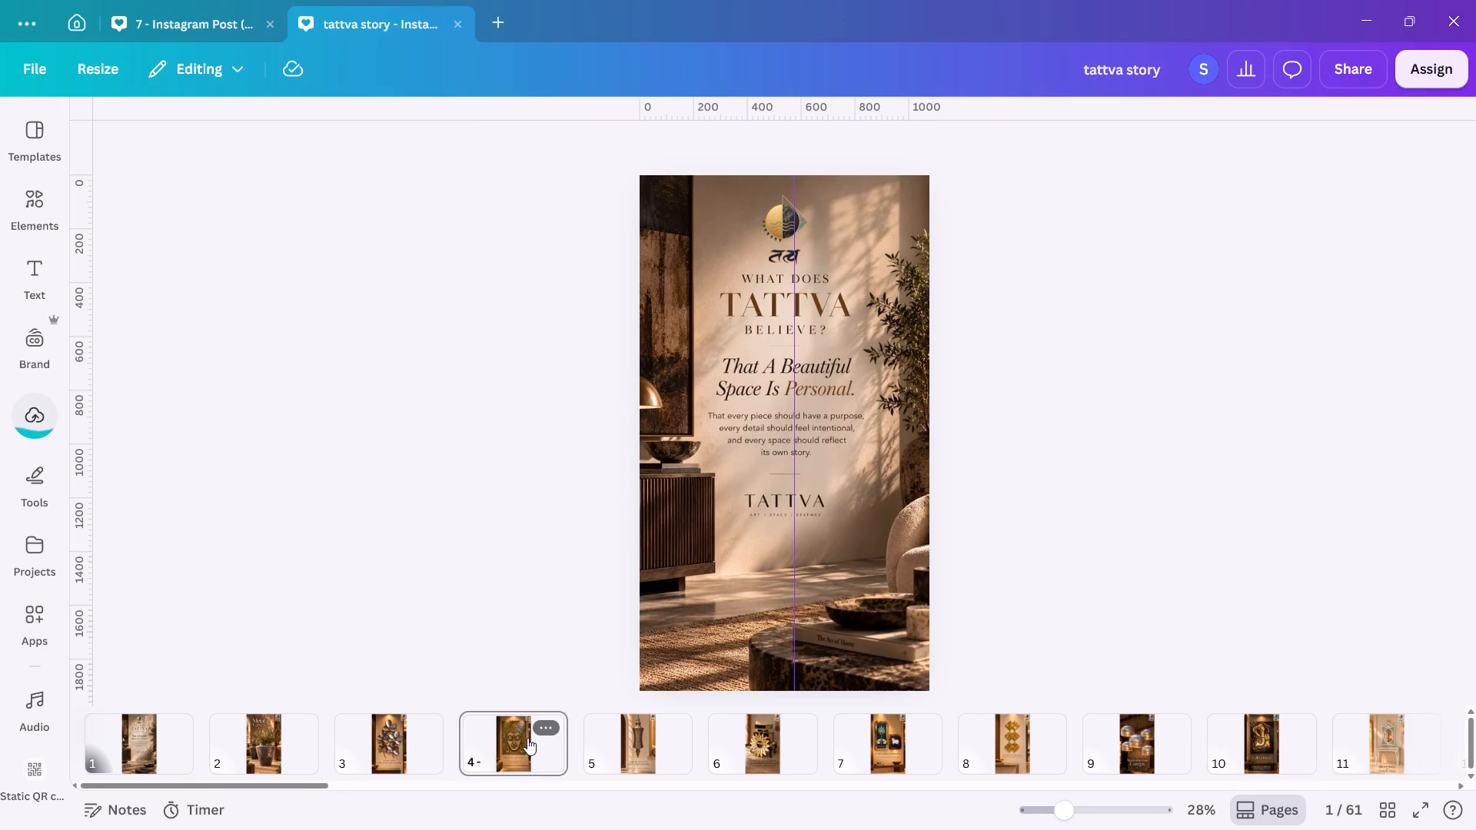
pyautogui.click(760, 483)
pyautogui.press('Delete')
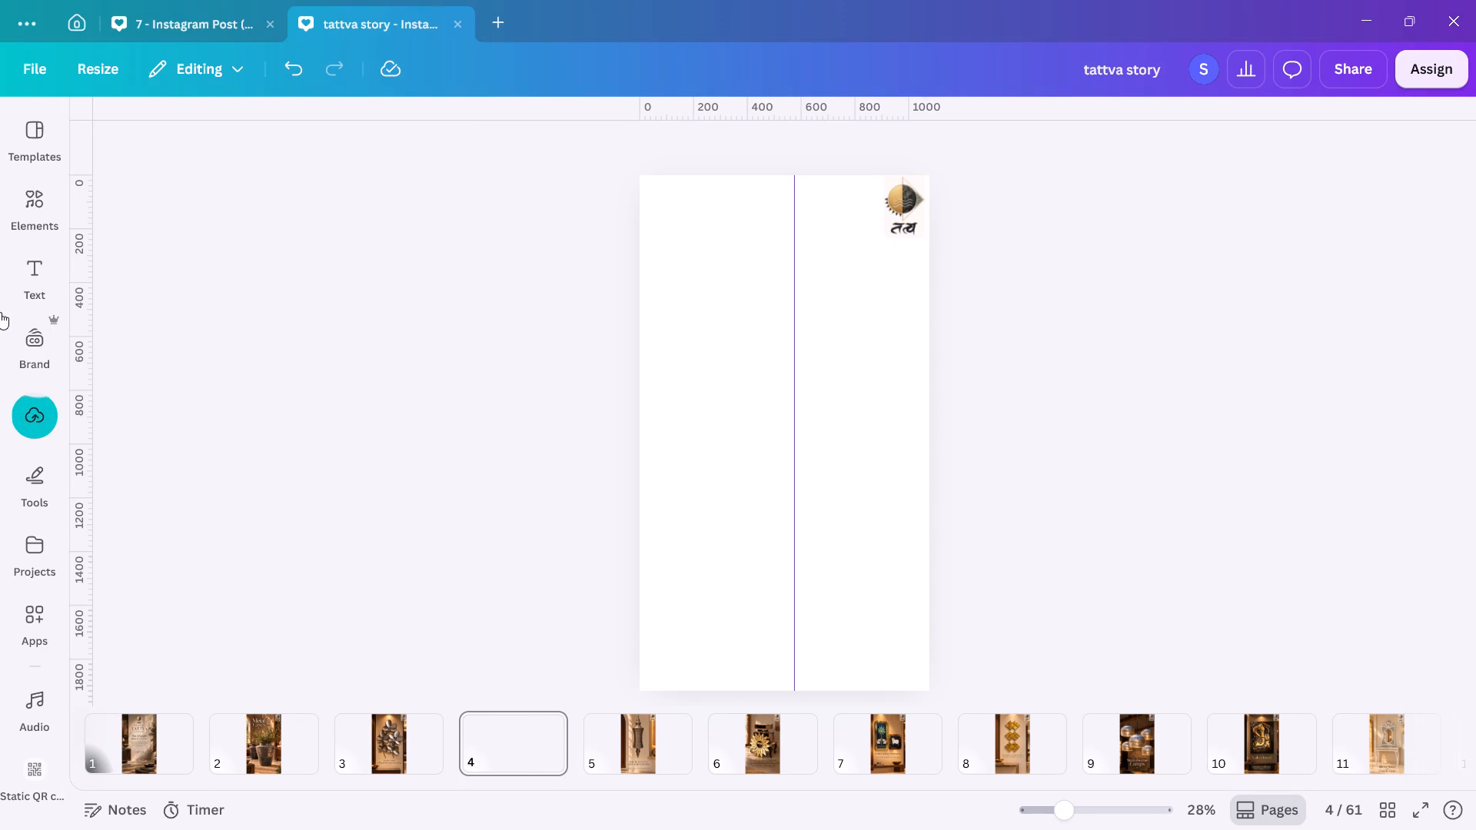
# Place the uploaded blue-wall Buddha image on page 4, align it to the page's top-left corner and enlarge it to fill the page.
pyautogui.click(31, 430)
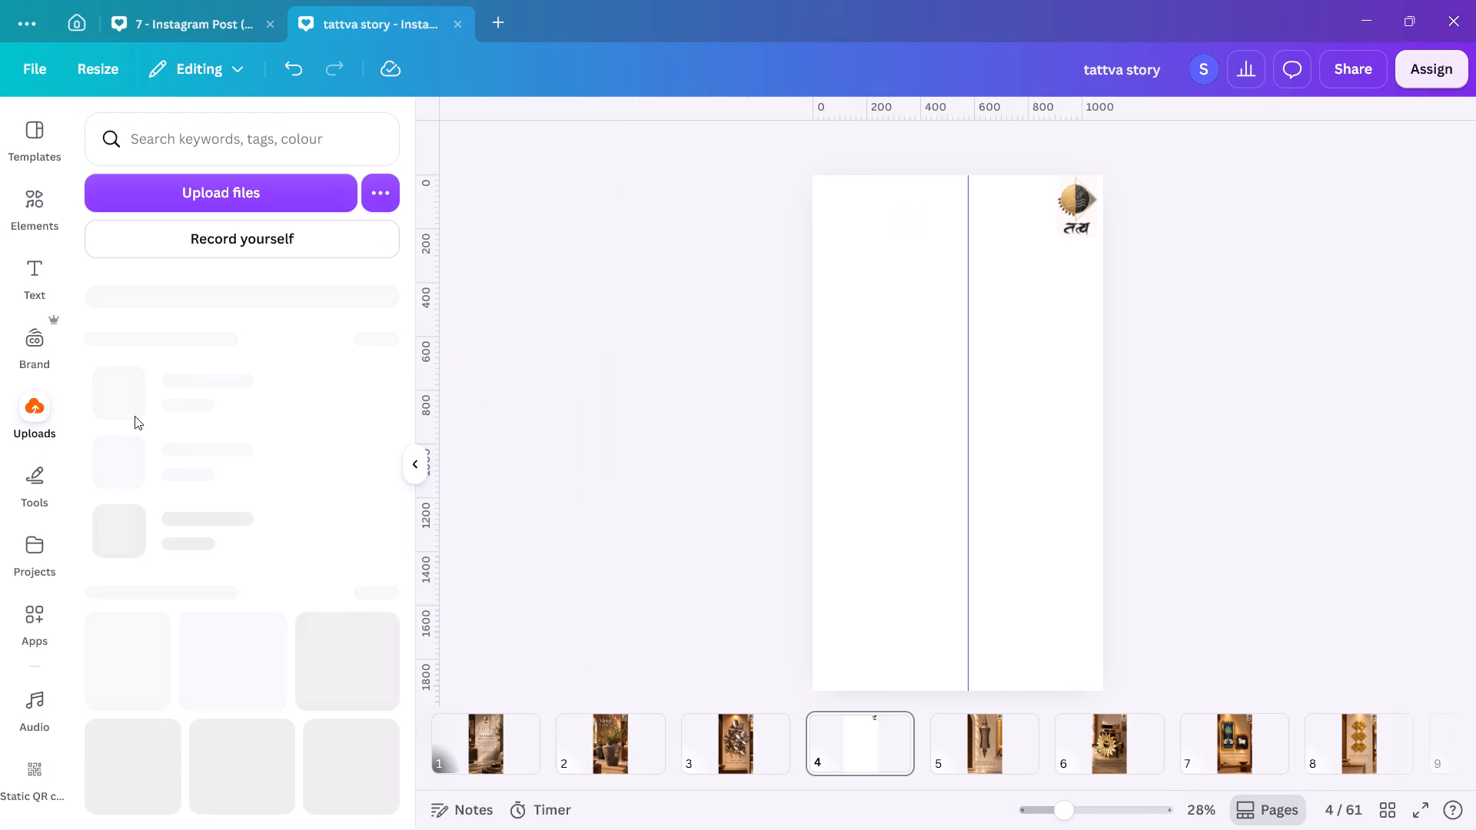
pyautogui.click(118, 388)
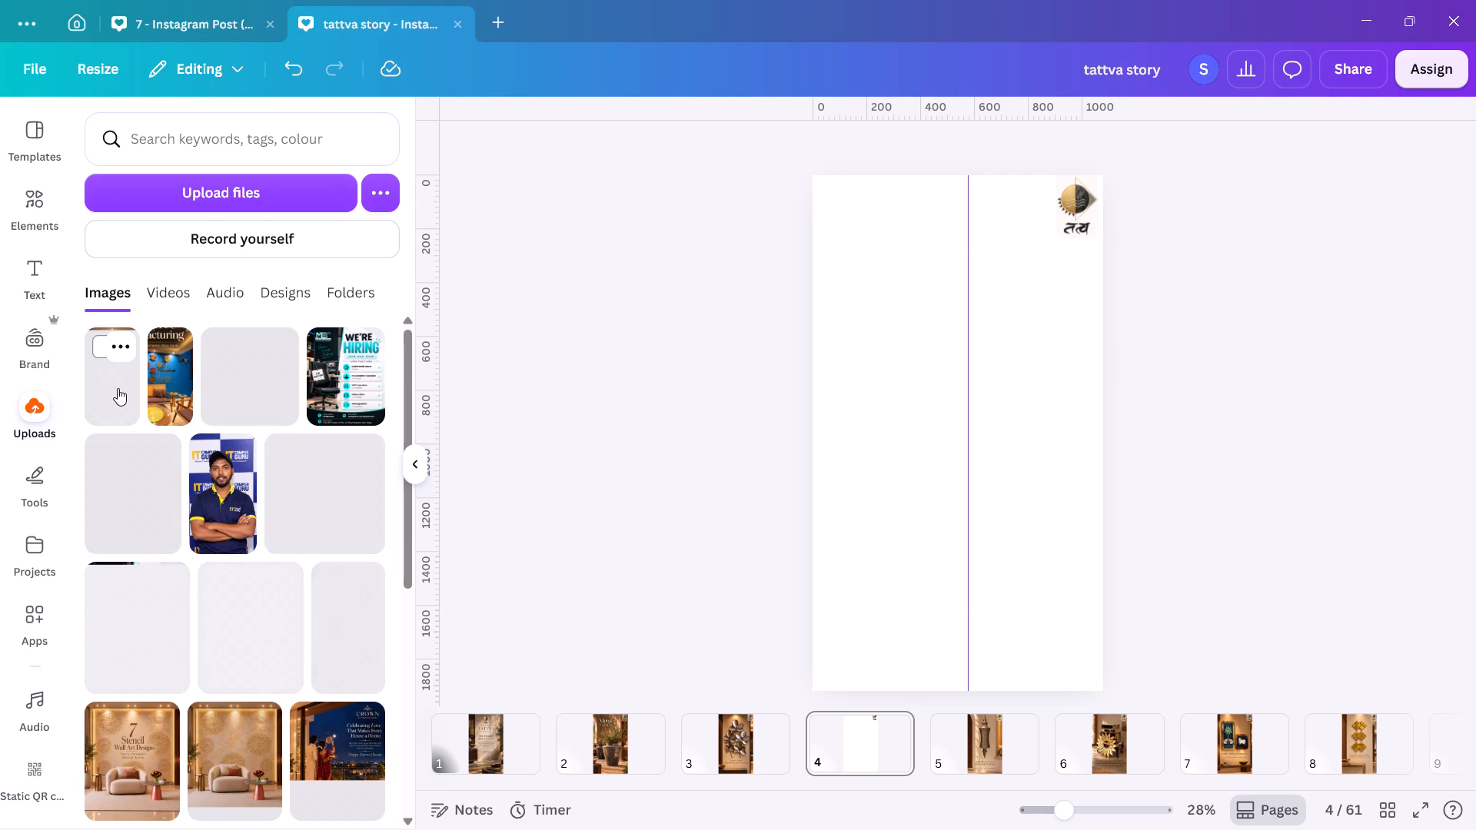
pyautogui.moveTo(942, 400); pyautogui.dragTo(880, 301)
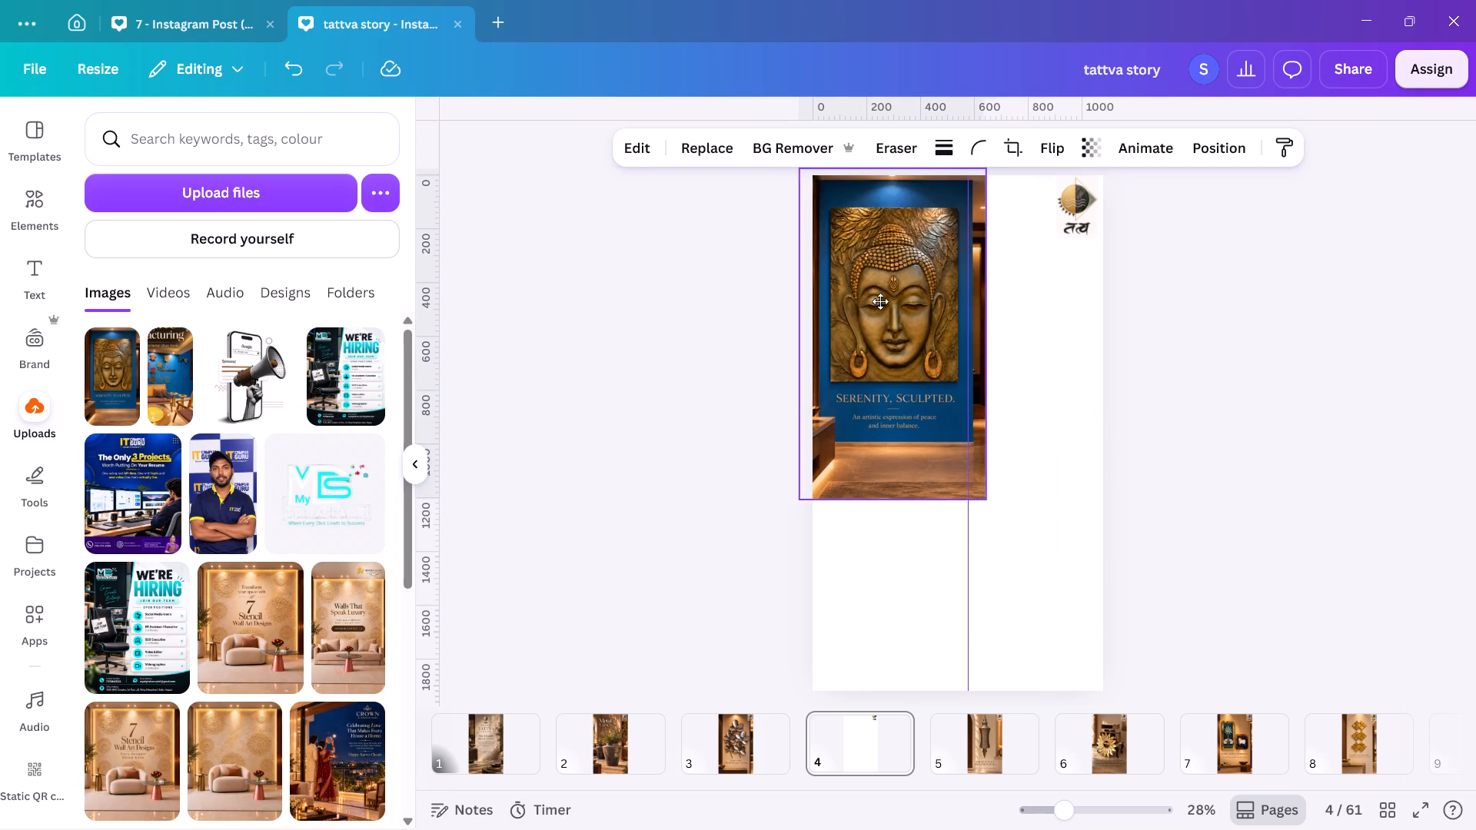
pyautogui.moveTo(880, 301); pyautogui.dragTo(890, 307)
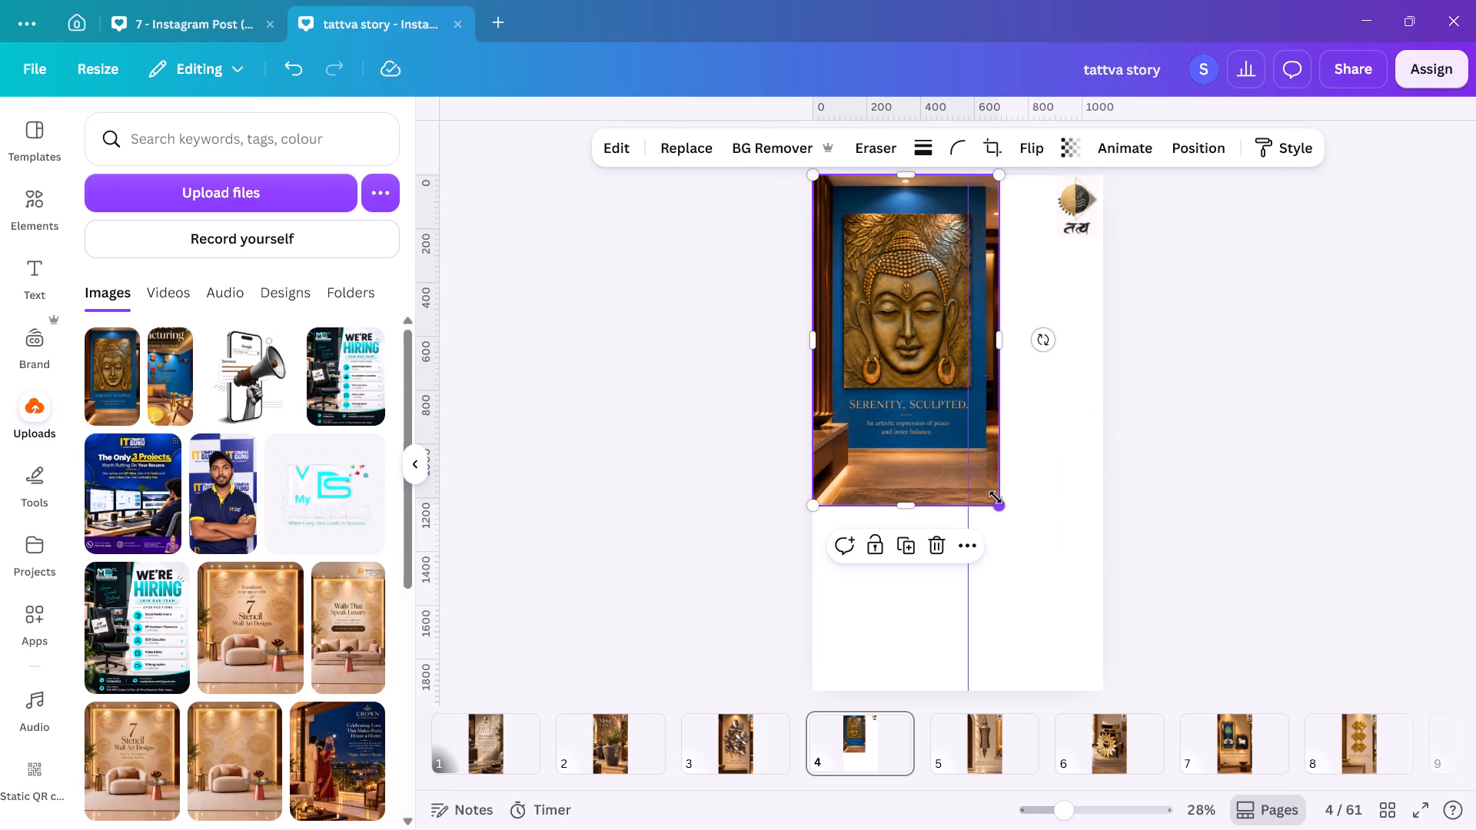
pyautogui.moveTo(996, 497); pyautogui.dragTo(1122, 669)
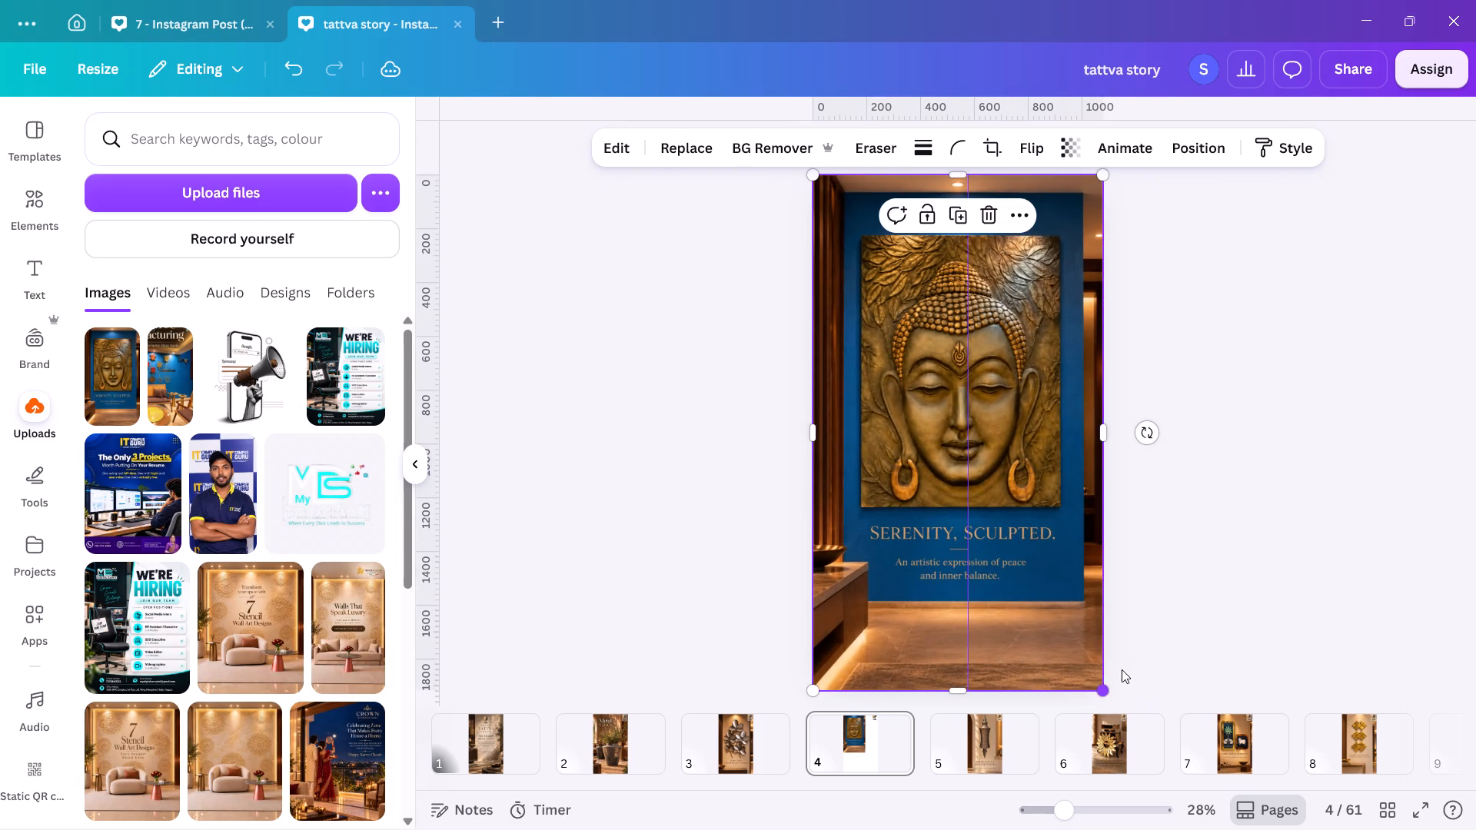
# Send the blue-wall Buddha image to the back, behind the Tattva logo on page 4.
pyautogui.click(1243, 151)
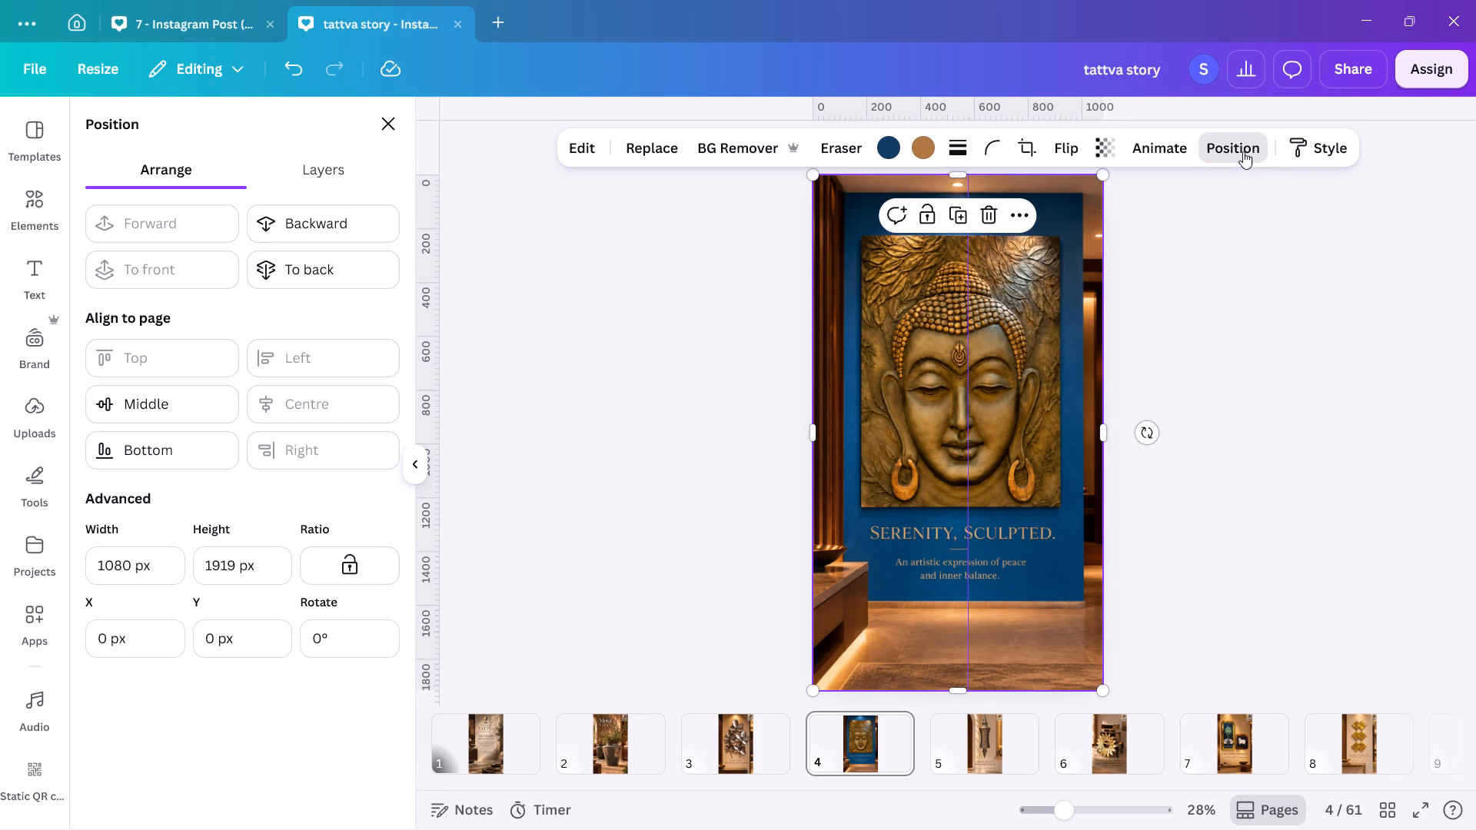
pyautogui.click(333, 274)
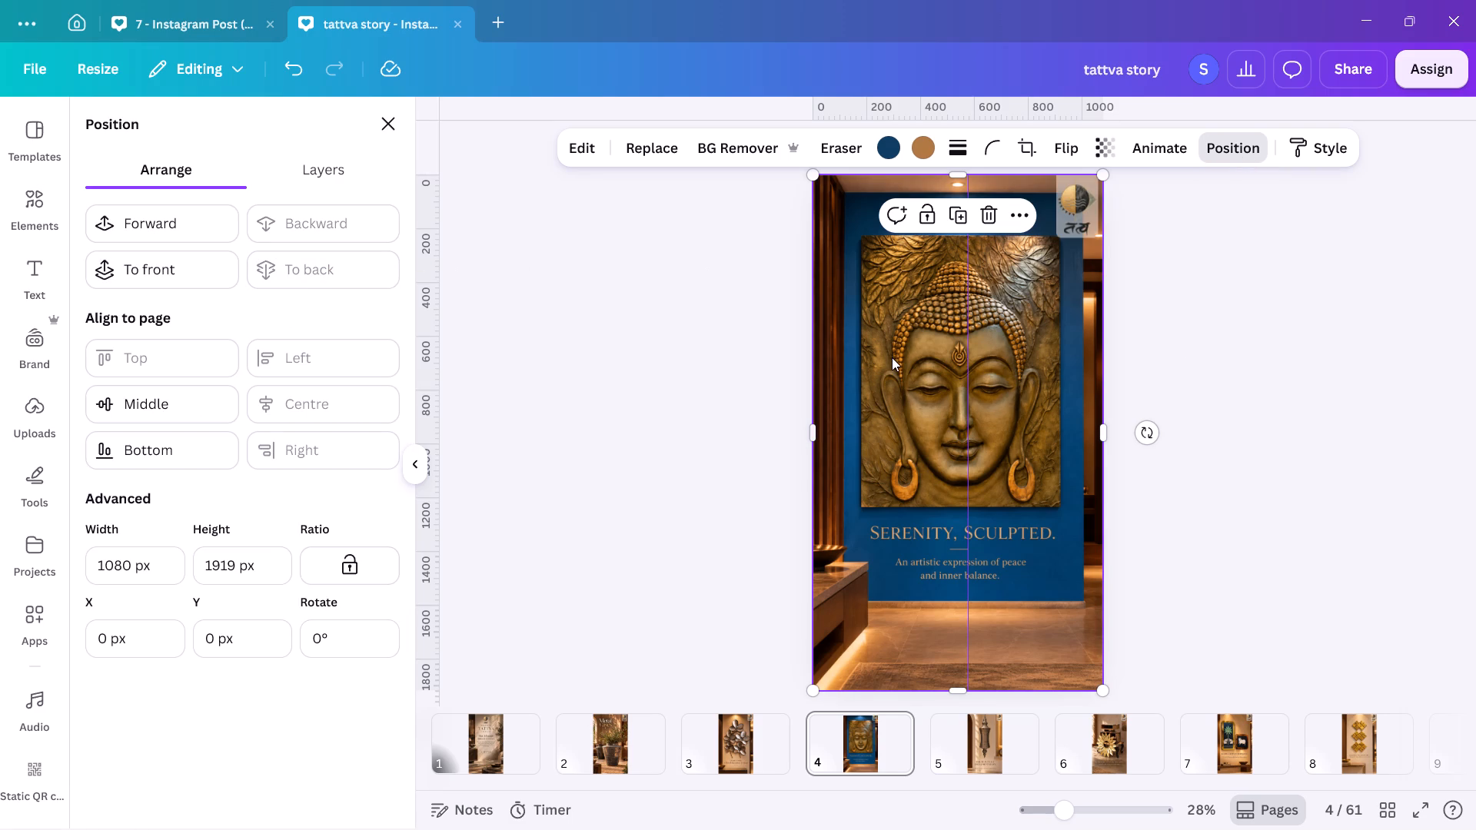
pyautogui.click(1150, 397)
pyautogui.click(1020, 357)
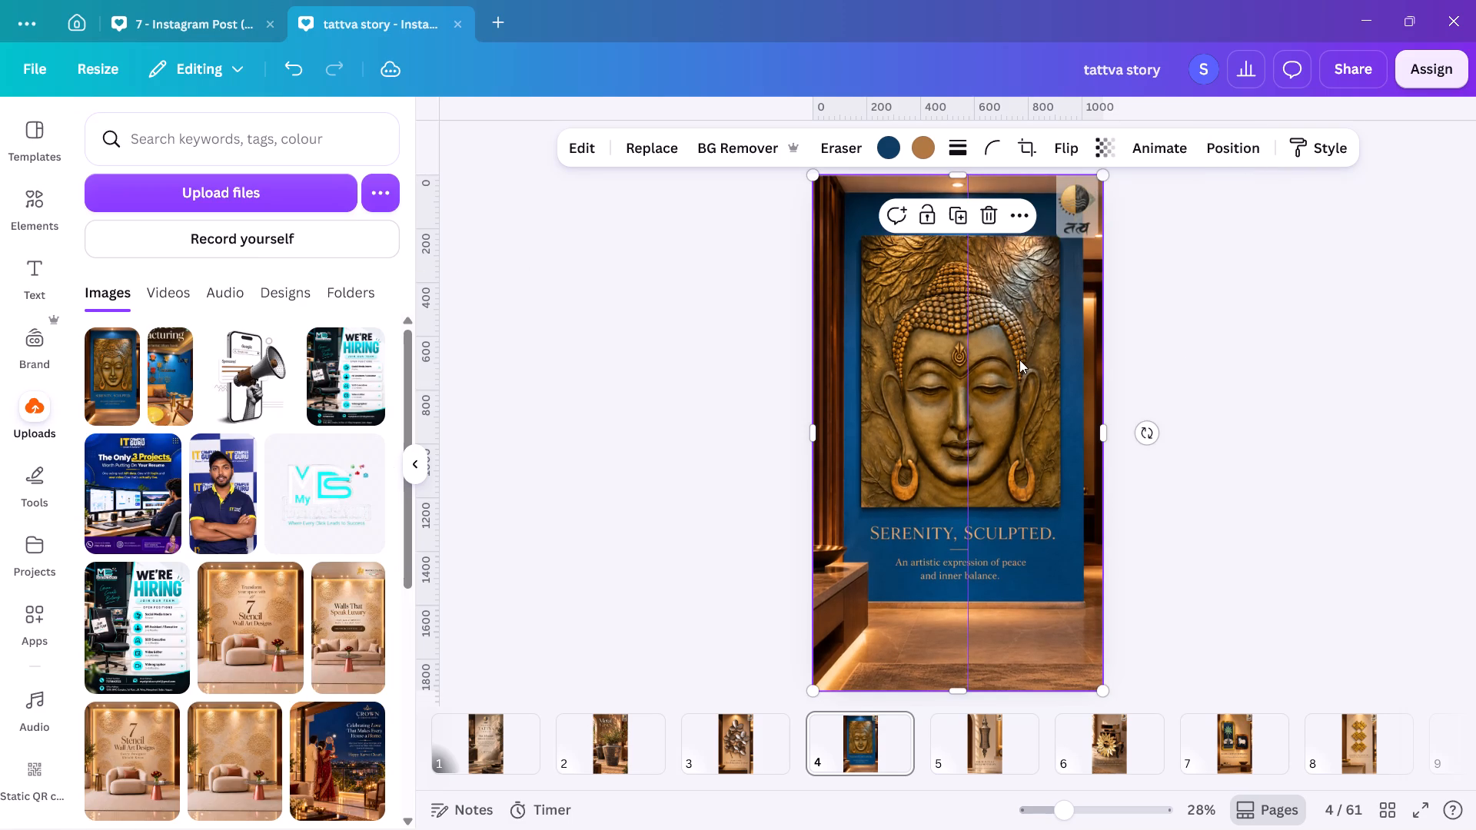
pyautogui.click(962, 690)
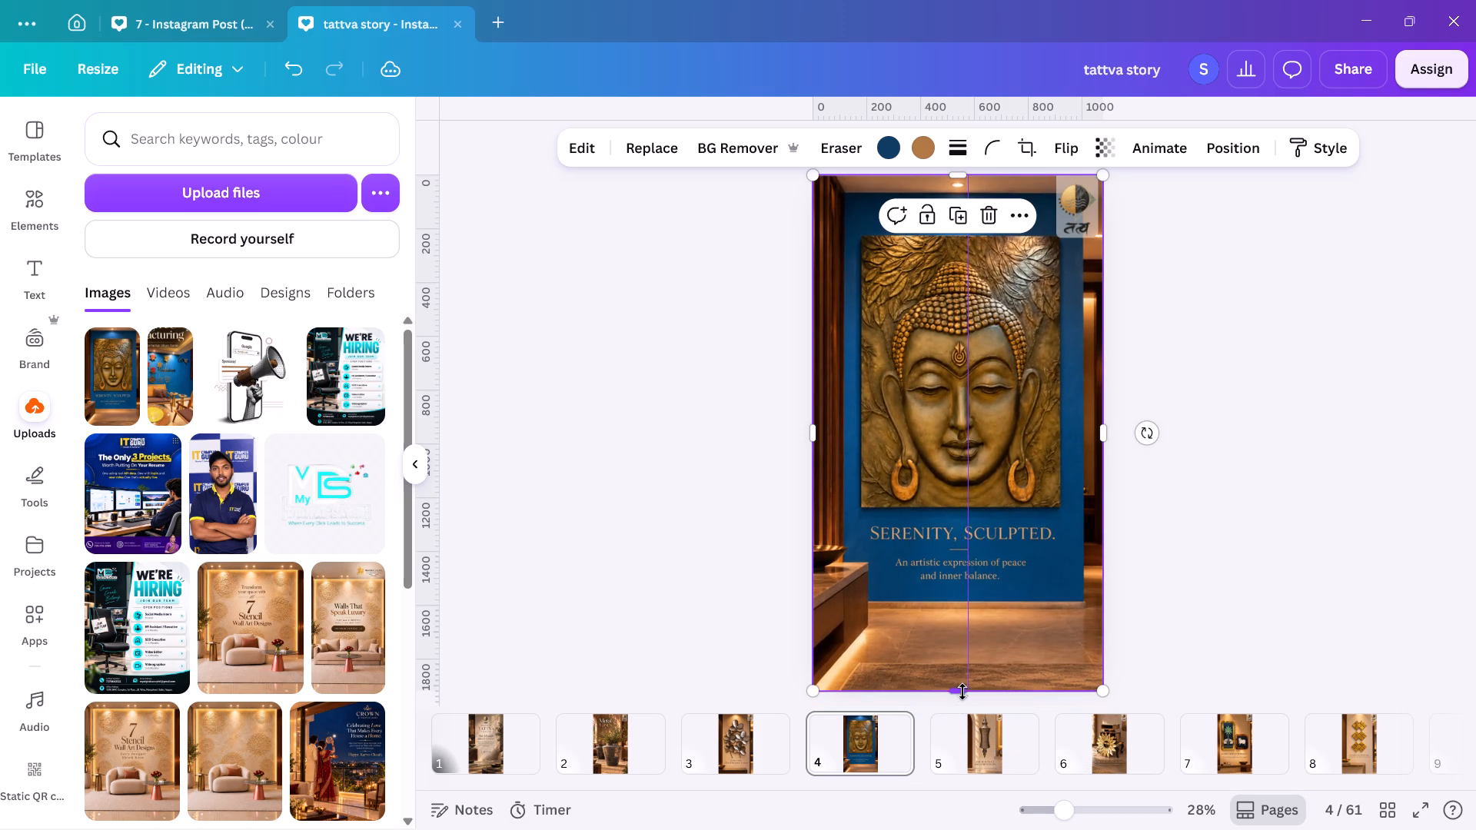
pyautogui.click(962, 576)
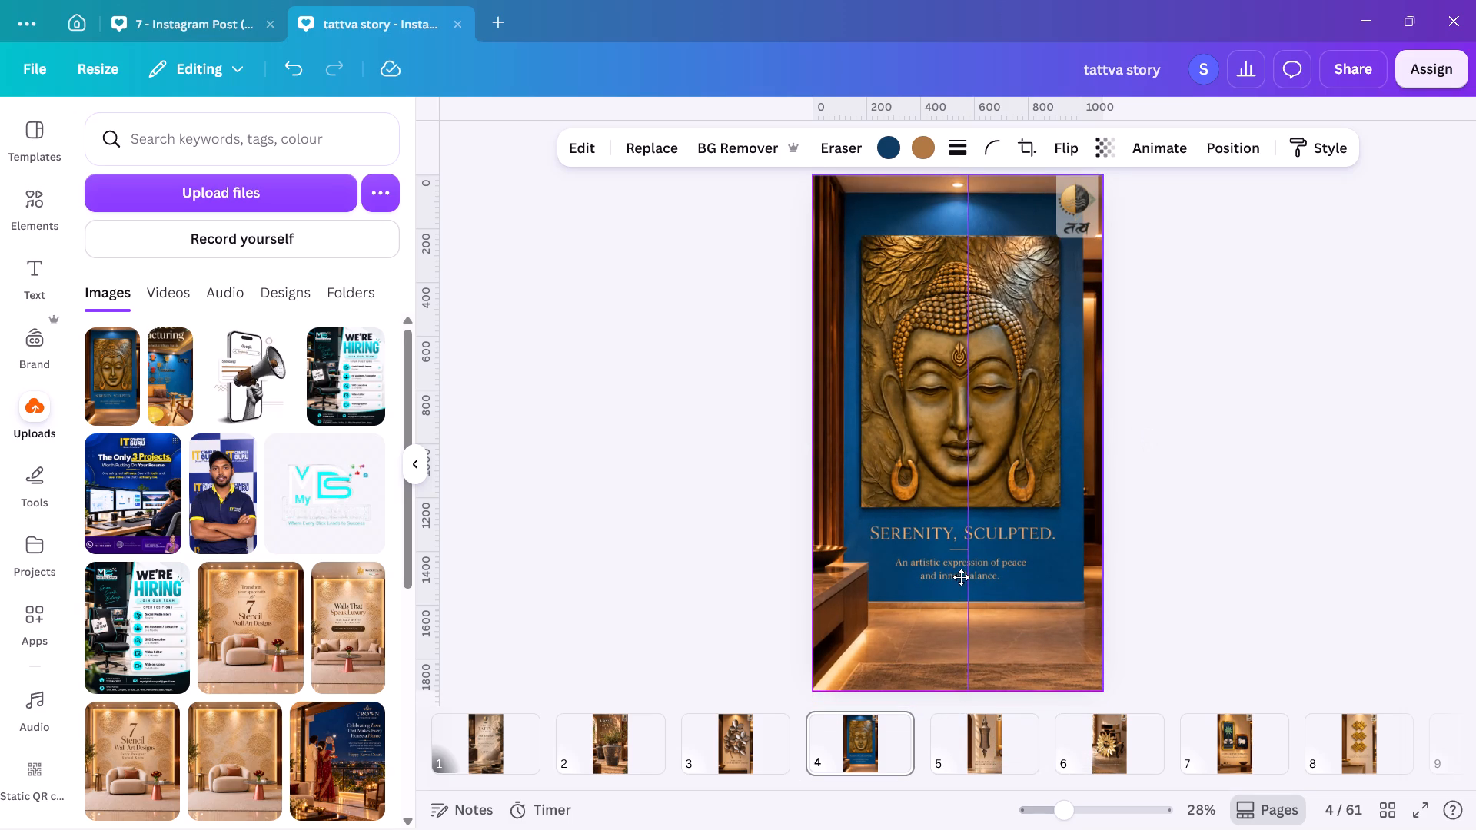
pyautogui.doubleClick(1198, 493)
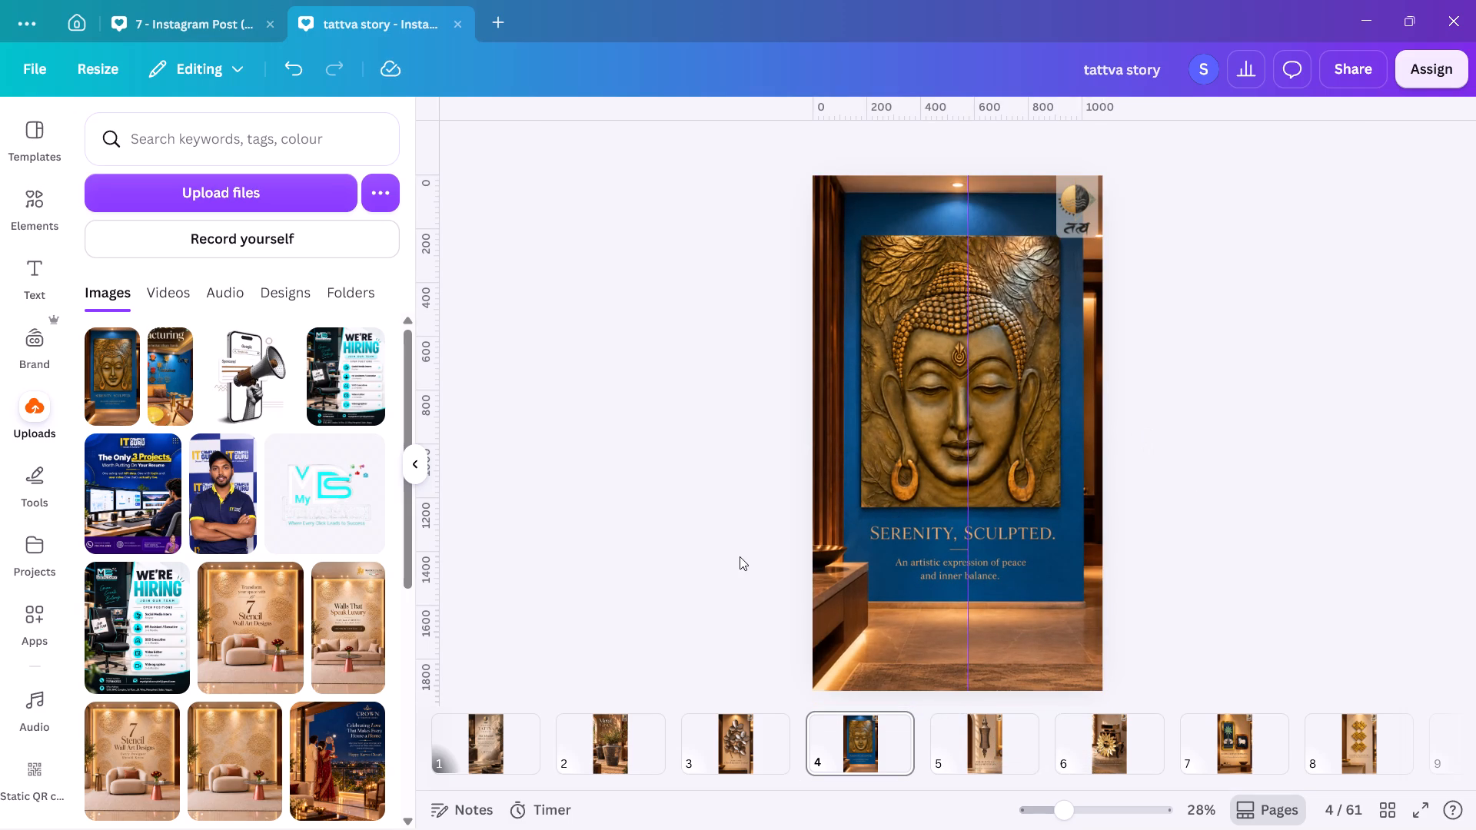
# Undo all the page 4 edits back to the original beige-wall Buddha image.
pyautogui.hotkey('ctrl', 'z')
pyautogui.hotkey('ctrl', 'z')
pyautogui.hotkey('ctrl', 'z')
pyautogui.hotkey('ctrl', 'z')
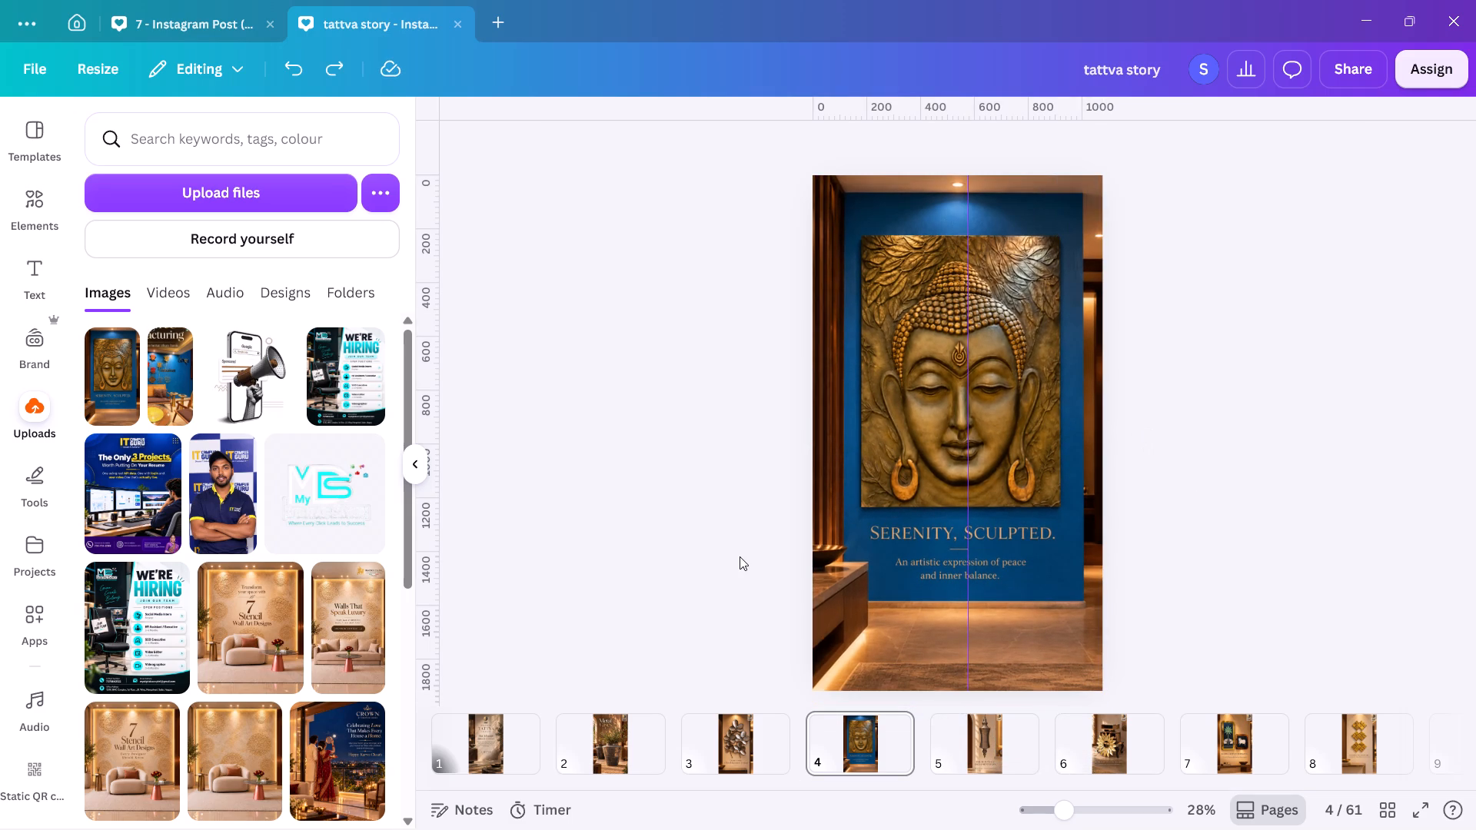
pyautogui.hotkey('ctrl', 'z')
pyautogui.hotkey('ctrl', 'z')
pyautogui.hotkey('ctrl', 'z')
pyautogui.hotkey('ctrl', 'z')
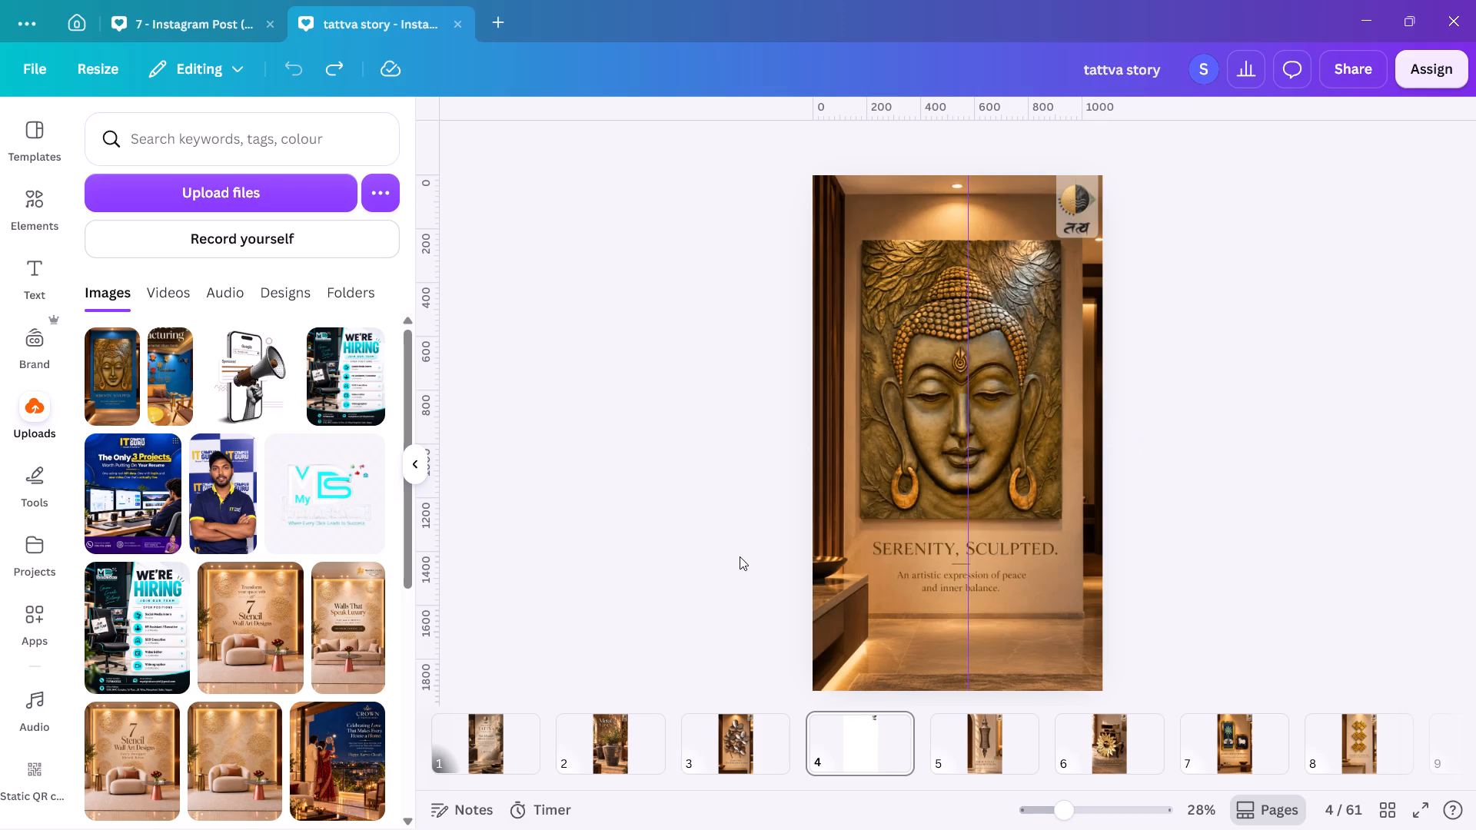
# Redo the undone page 4 edits to bring back the full-page blue-wall Buddha image behind the Tattva logo.
pyautogui.tripleClick(330, 70)
pyautogui.tripleClick(330, 70)
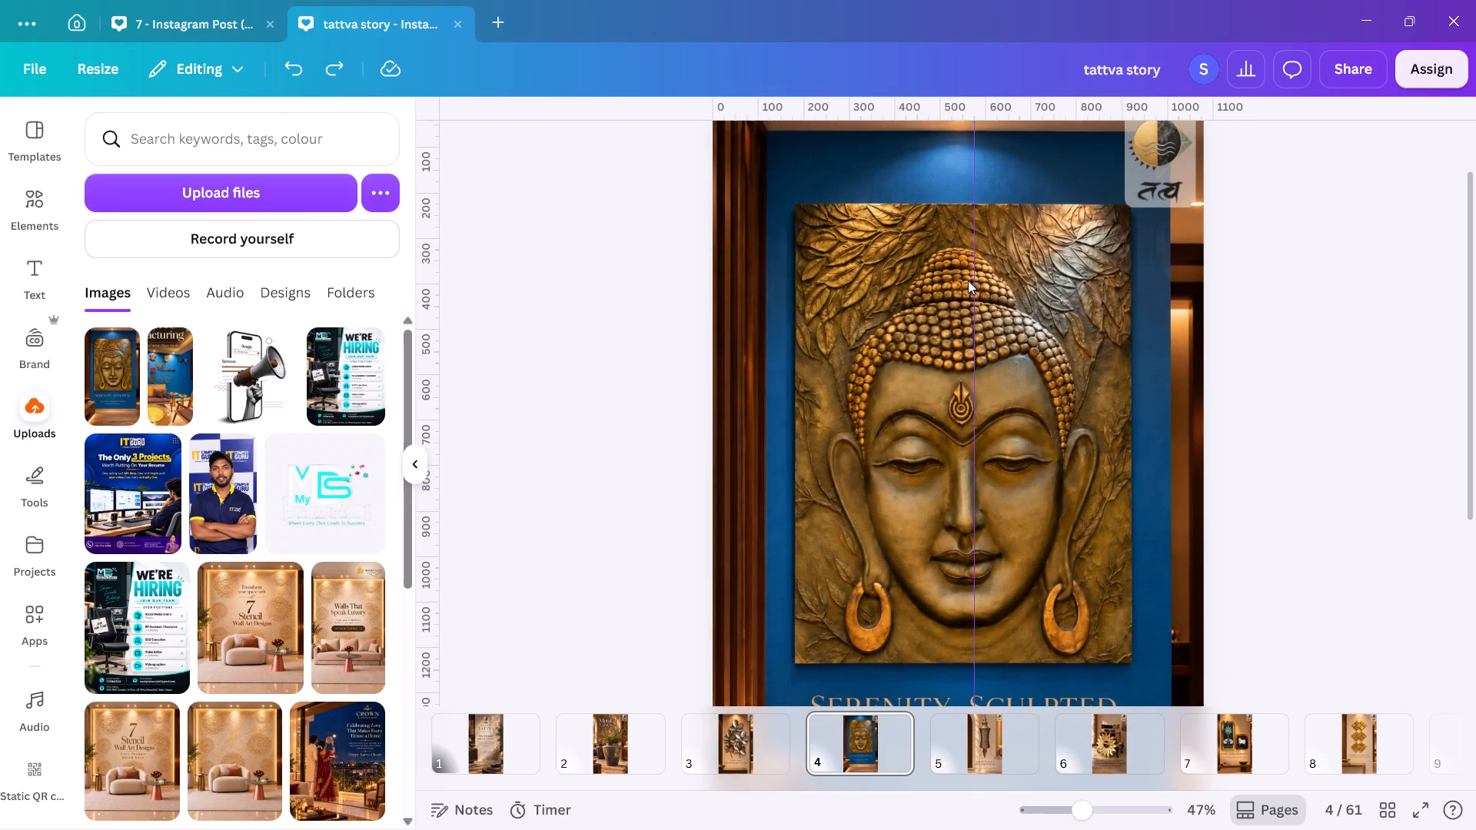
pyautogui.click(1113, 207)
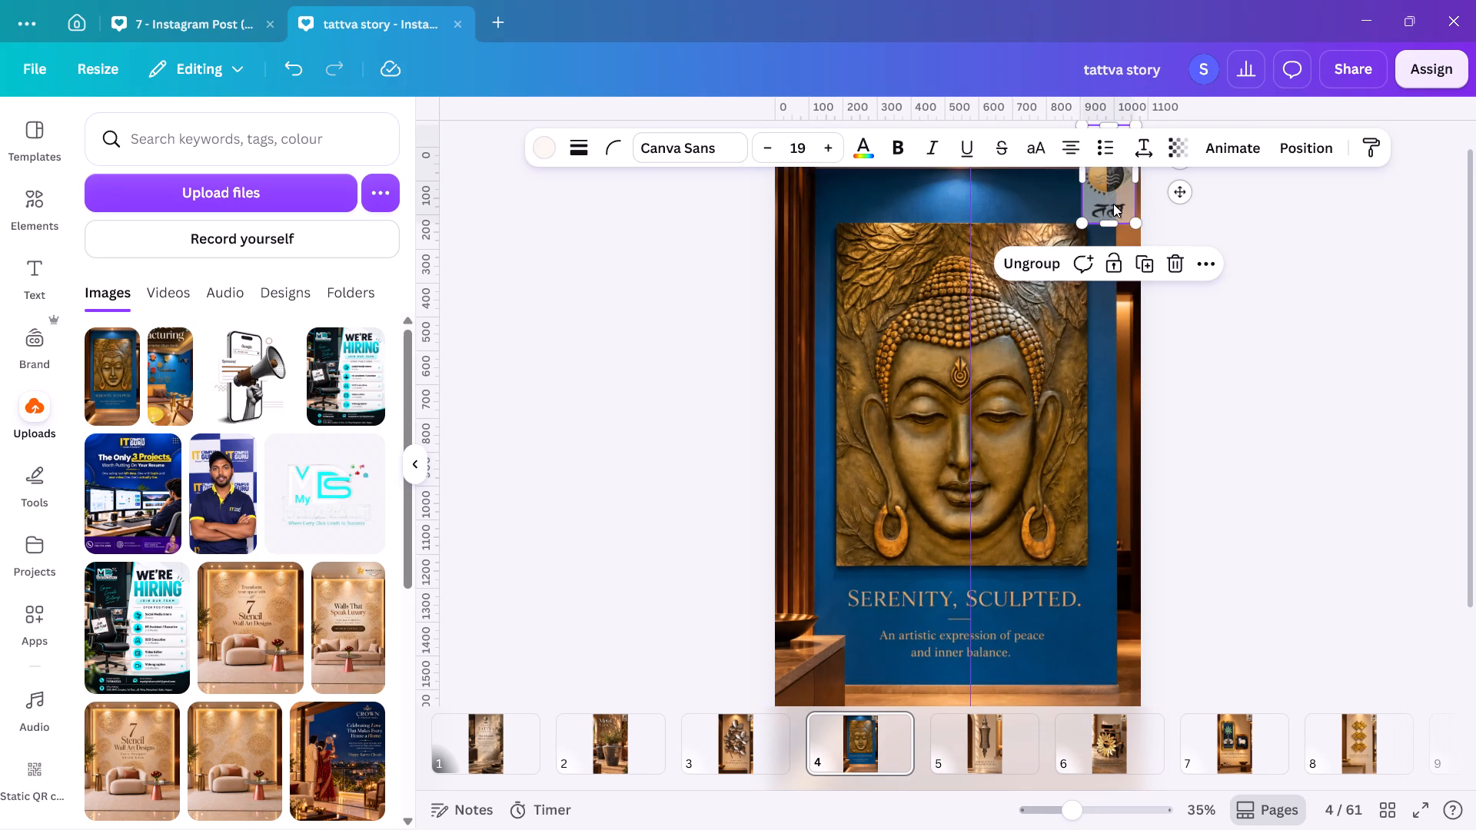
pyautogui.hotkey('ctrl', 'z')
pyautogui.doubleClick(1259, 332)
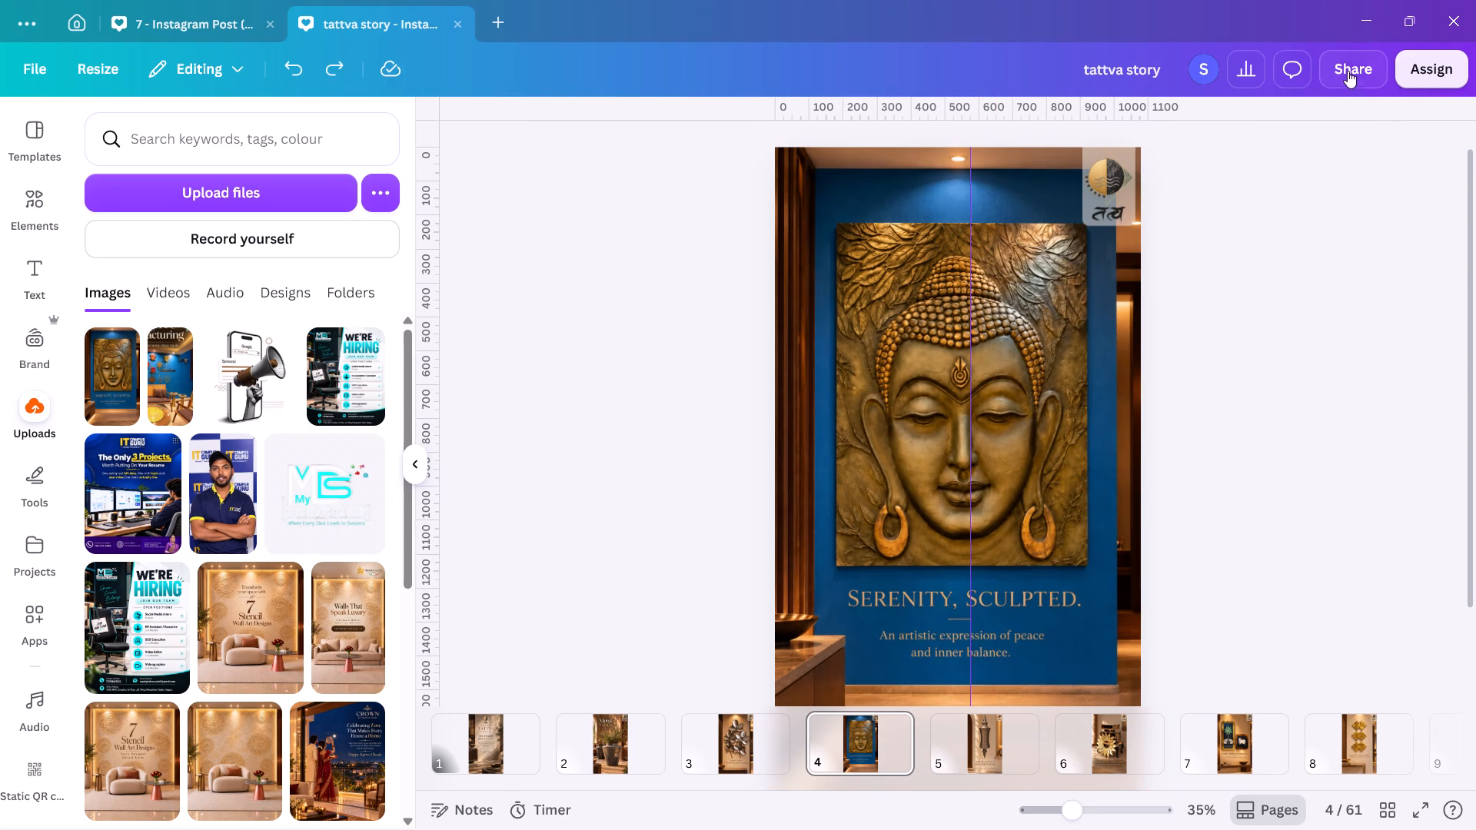
# Download only page 4 as a PNG at size 2.5 and save it on D: as tattva story, replacing the existing file.
pyautogui.click(1346, 67)
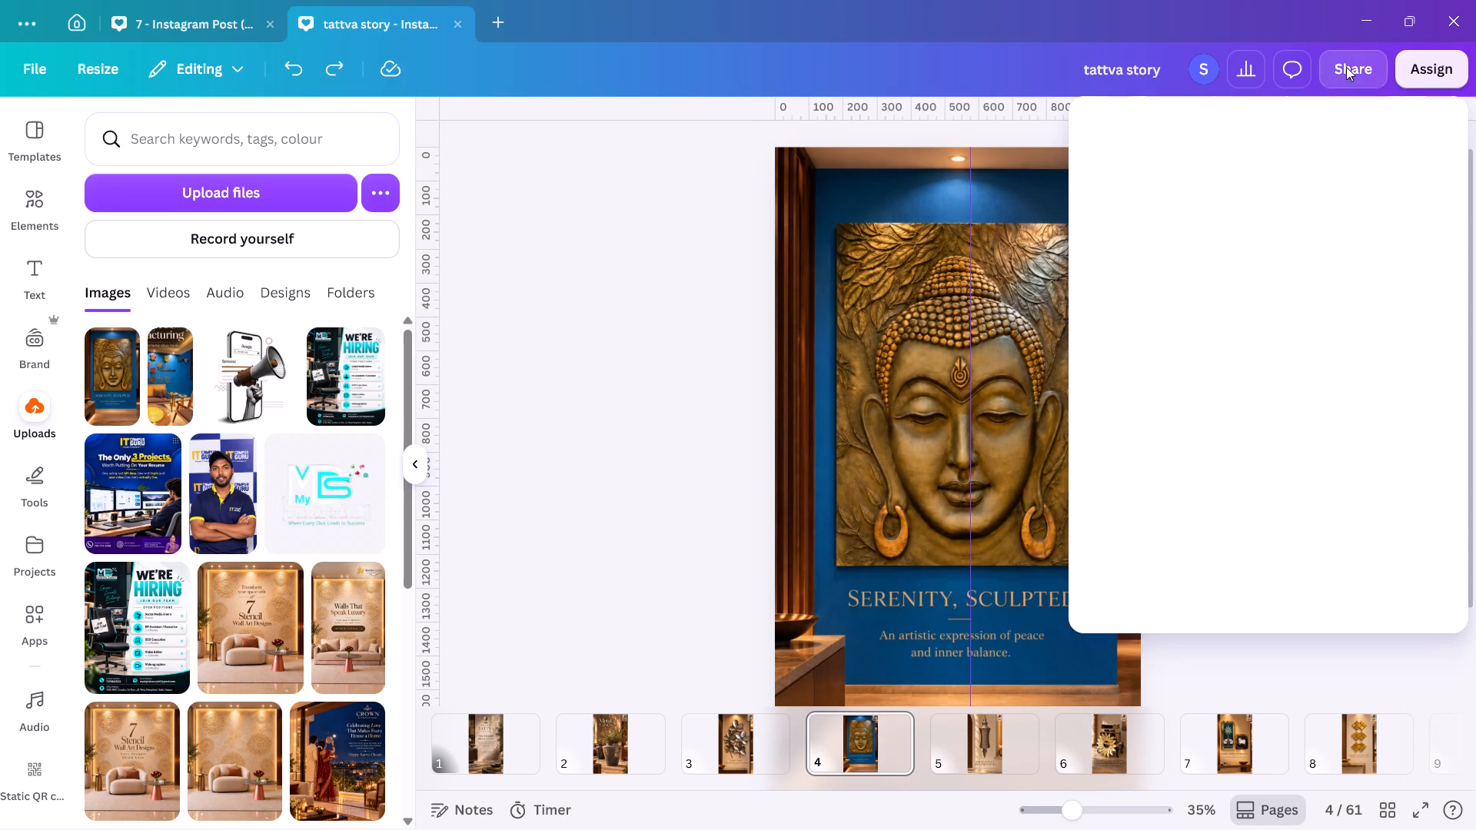
pyautogui.click(1150, 531)
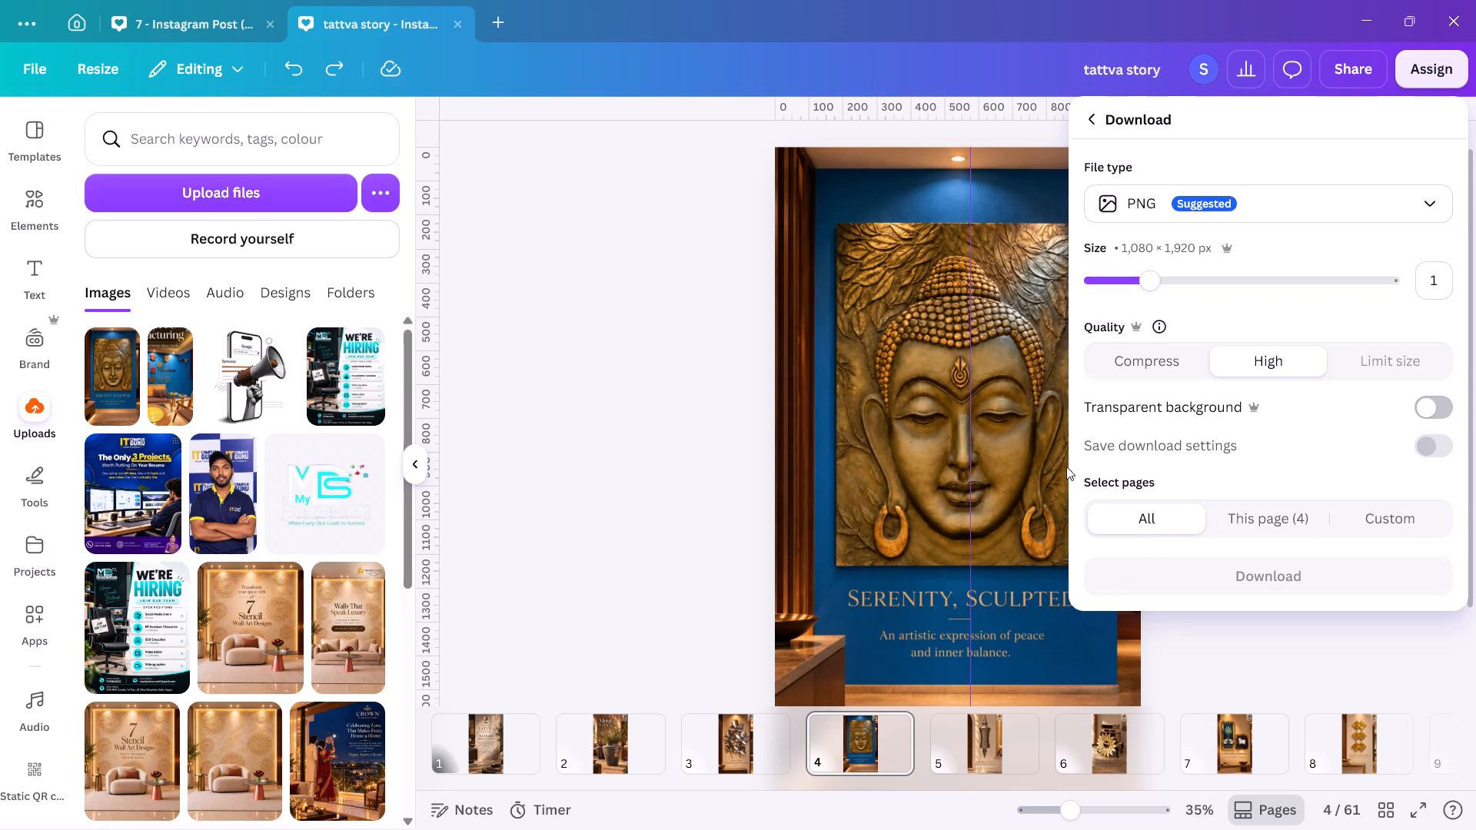
pyautogui.click(1264, 513)
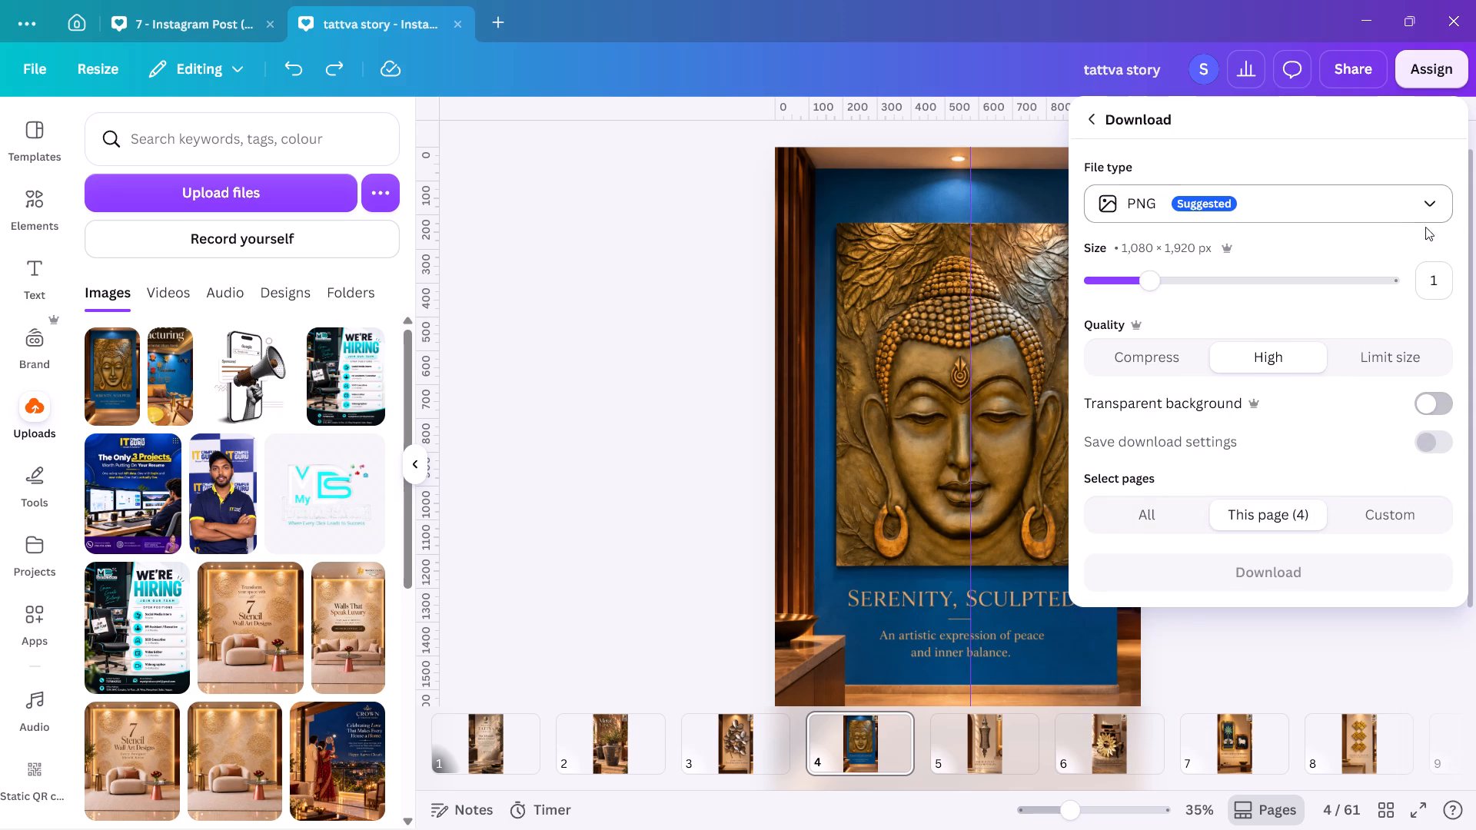
pyautogui.click(1434, 282)
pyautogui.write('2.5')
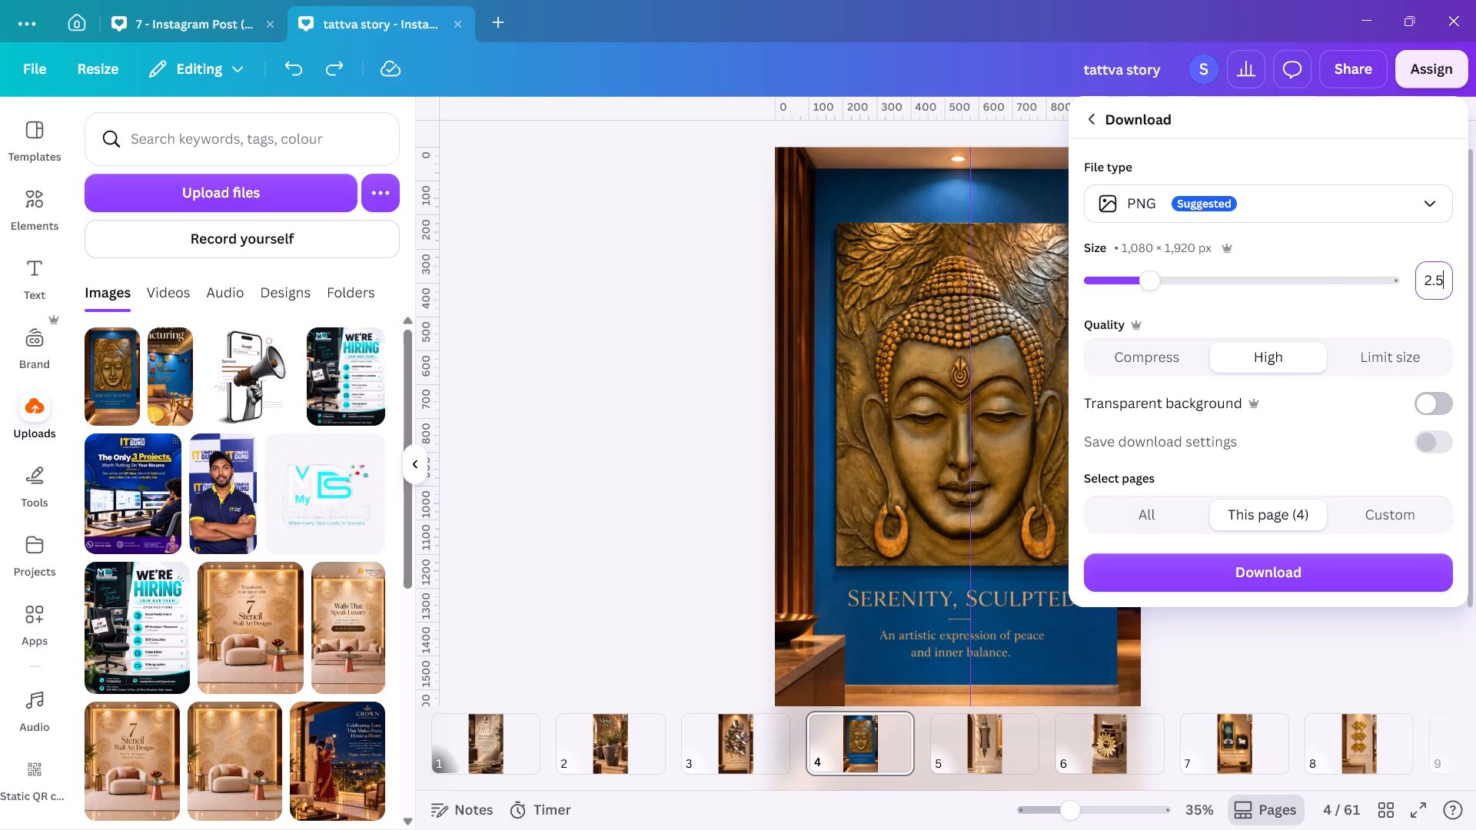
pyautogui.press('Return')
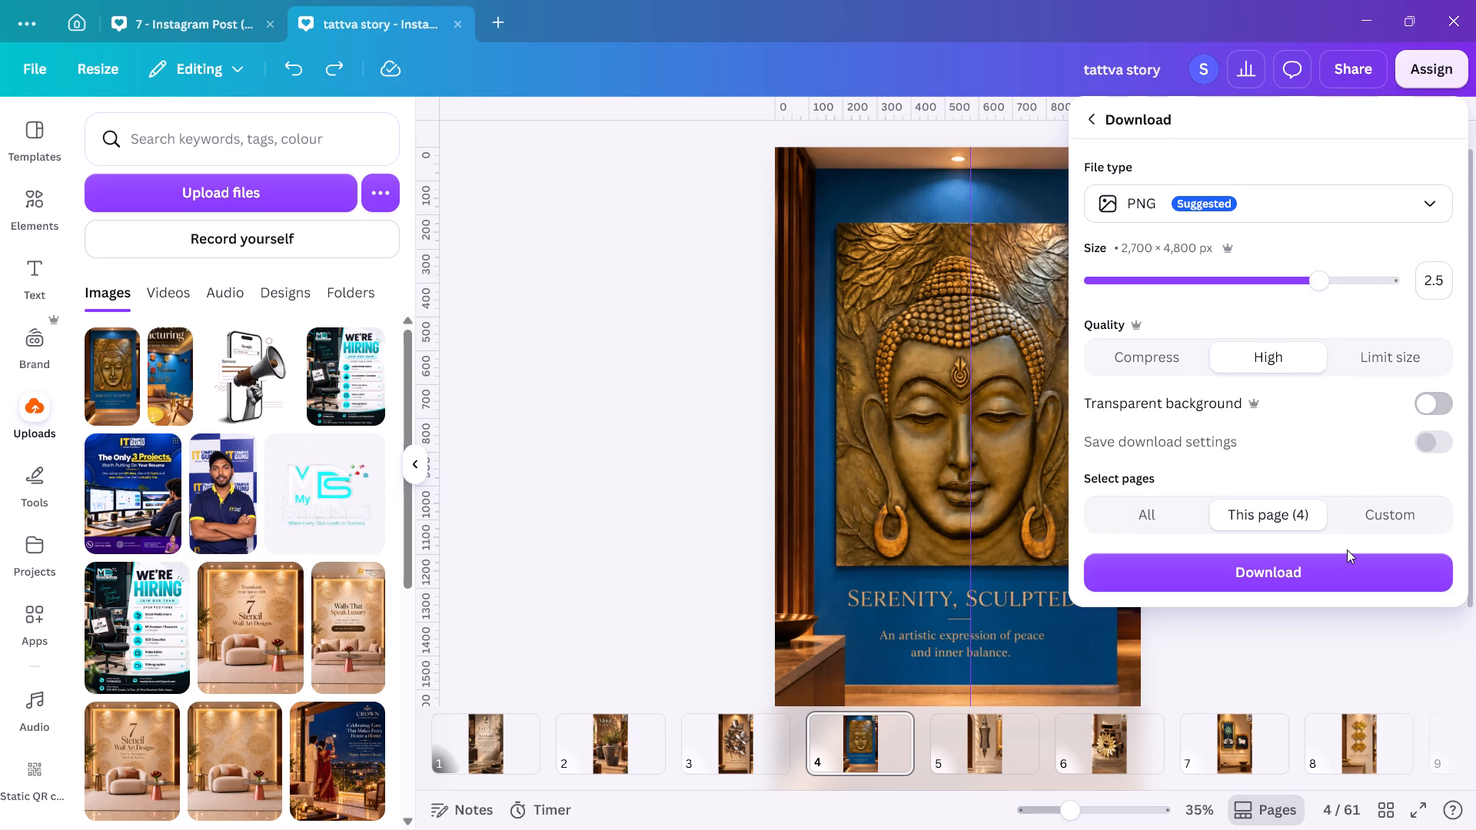
pyautogui.click(1345, 559)
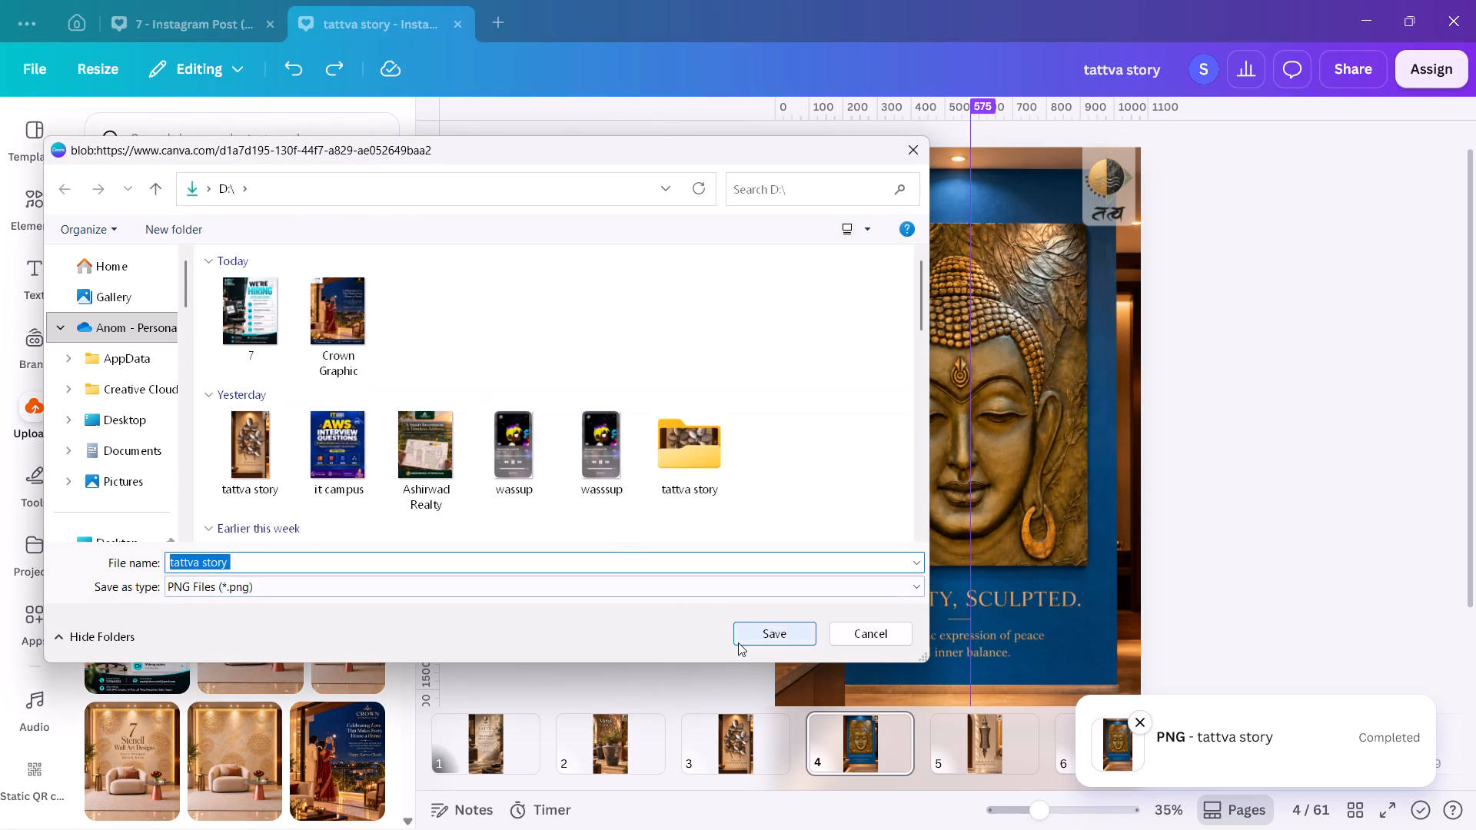
pyautogui.click(763, 636)
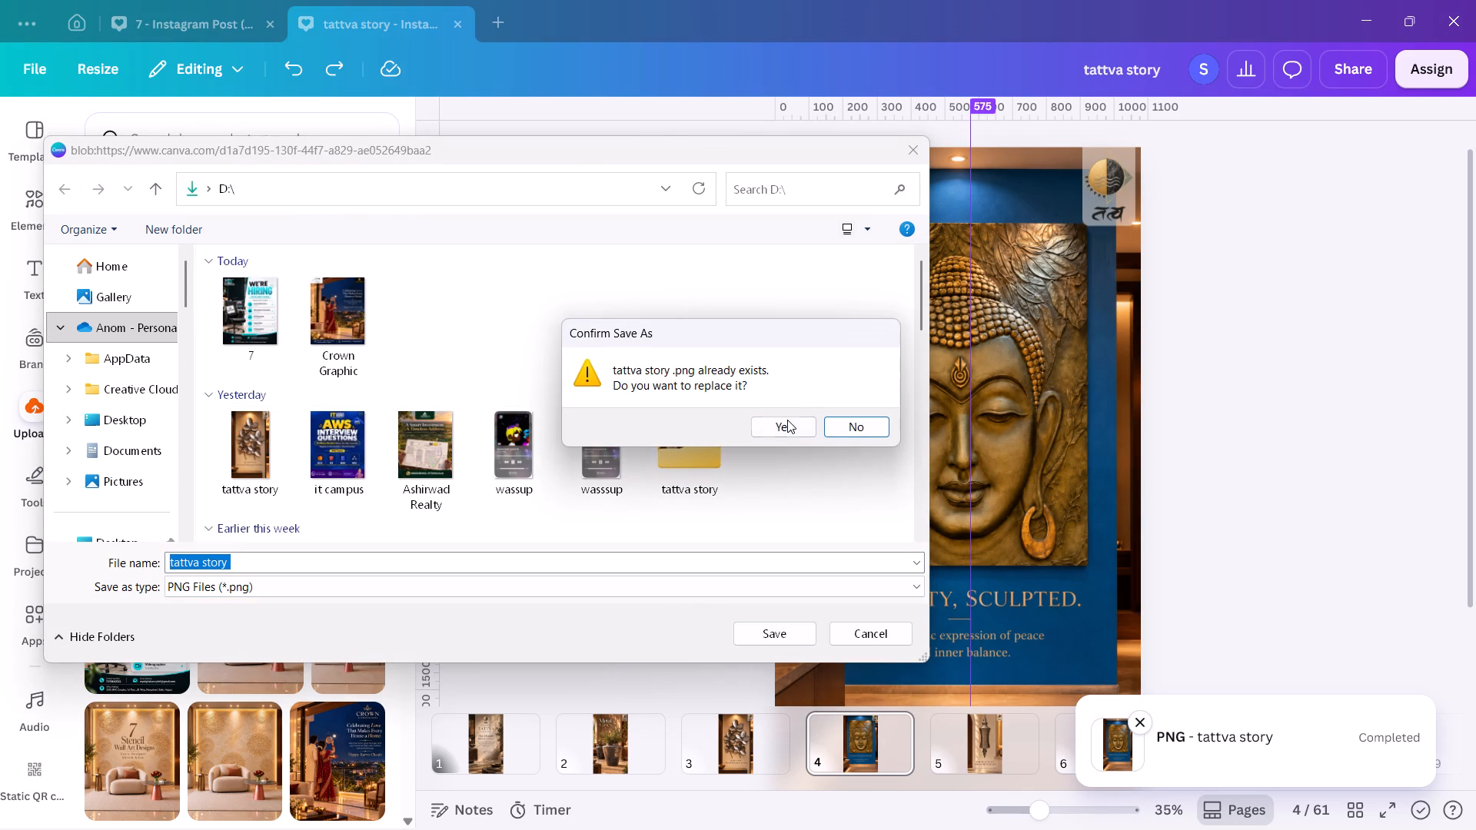
pyautogui.click(787, 423)
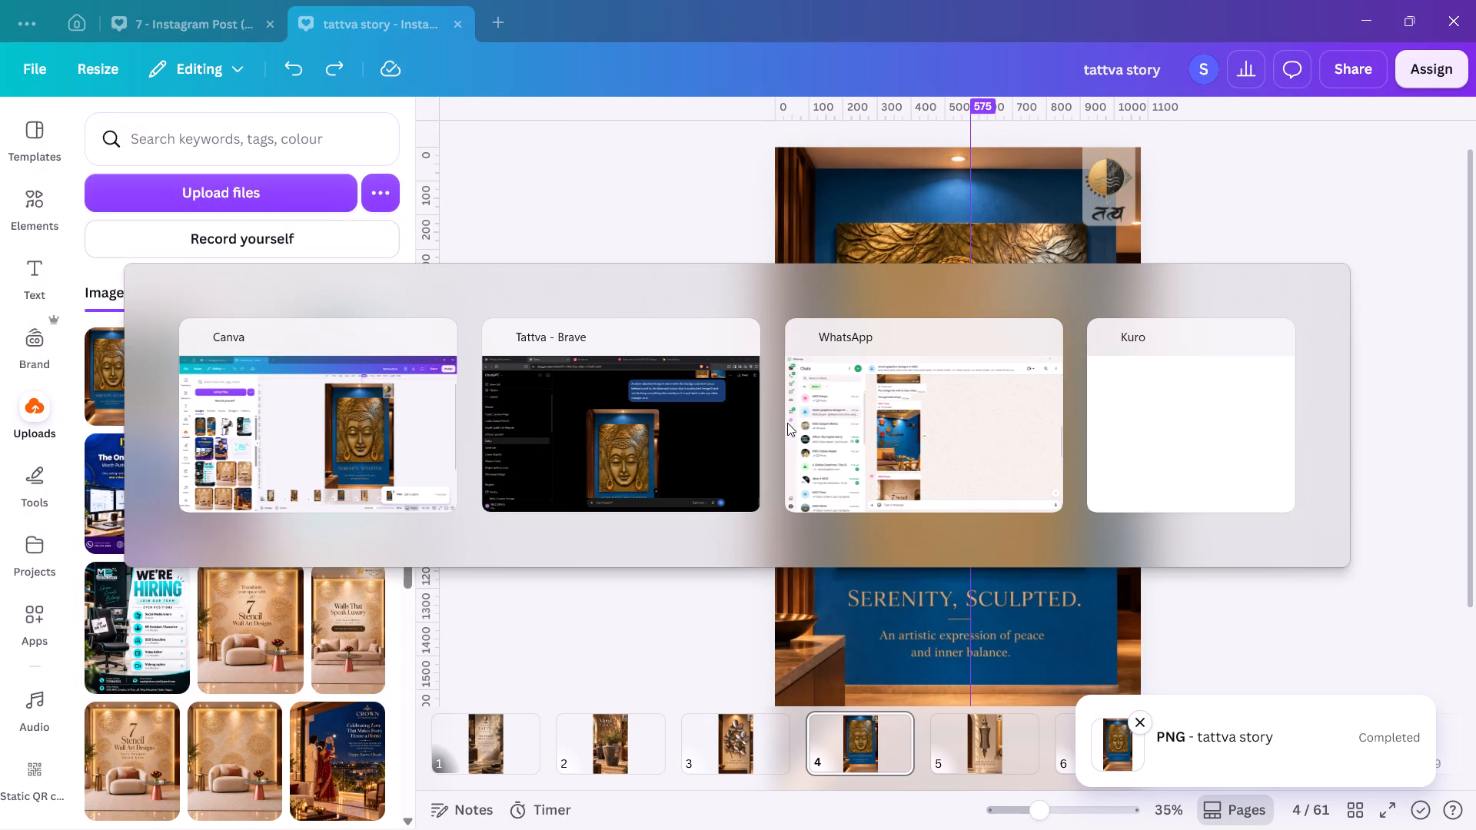